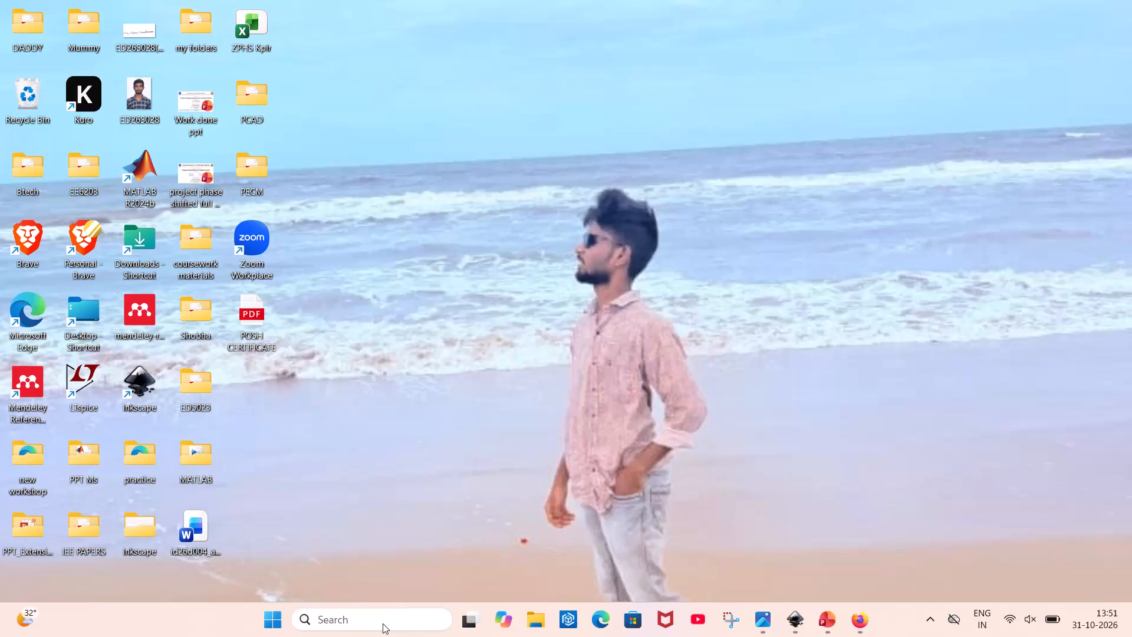
Open the Windows search to find an application or file.
click(397, 619)
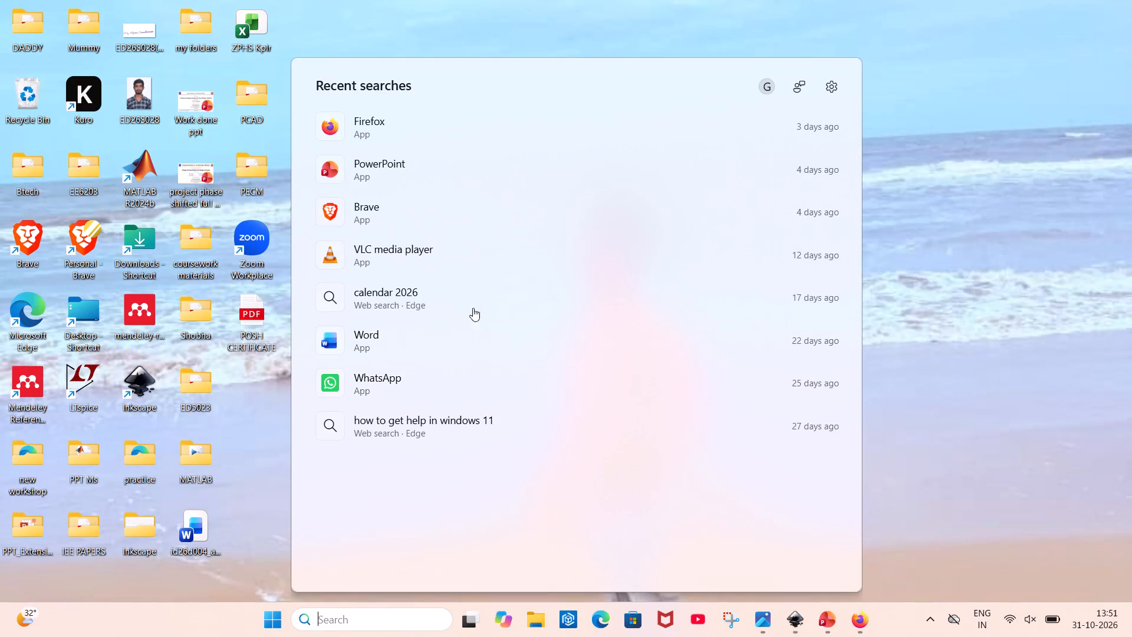
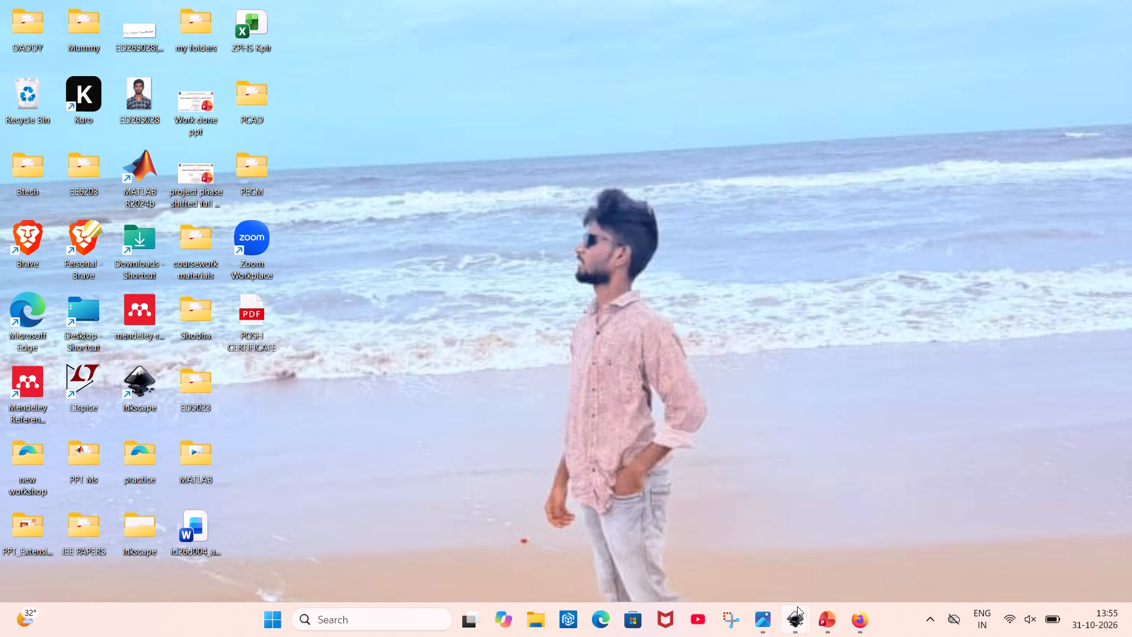
Switch to the open Inkscape window containing the document "IAS poster latest.svg".
click(450, 546)
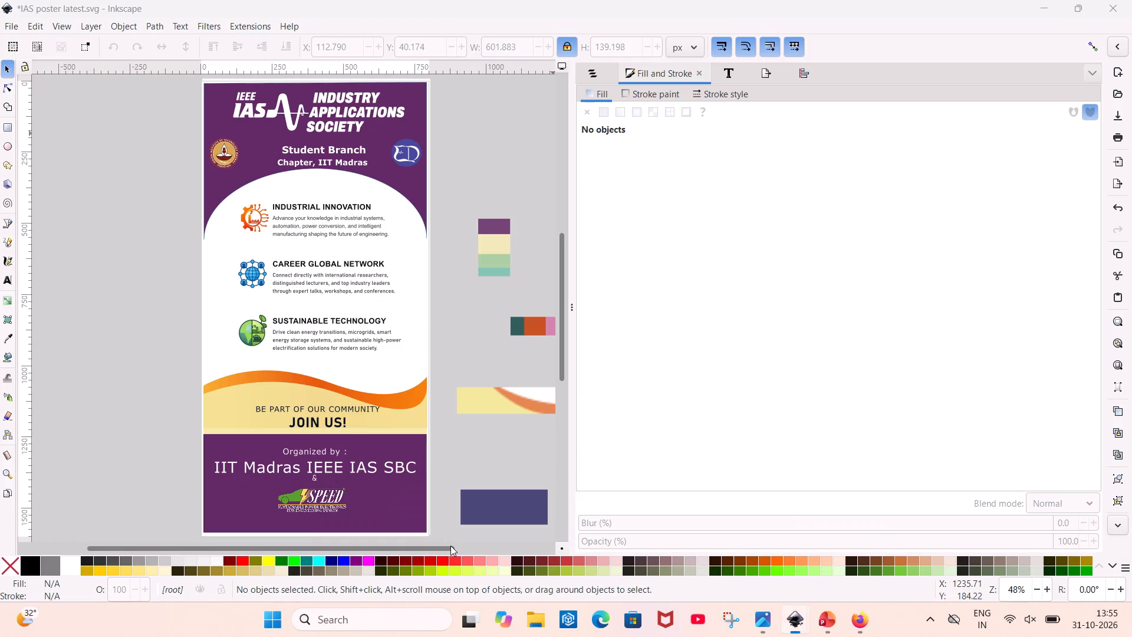
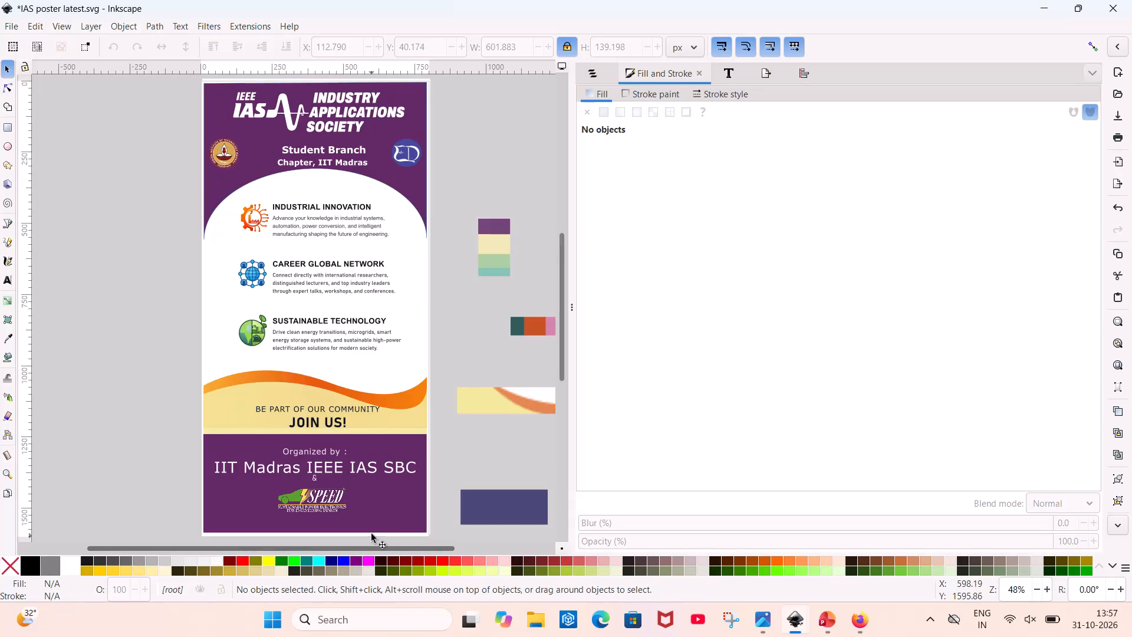
Examine the overall poster layout, from the society header through the three topic sections to the organizer footer.
ctrl+scroll(430, 426, up, 3)
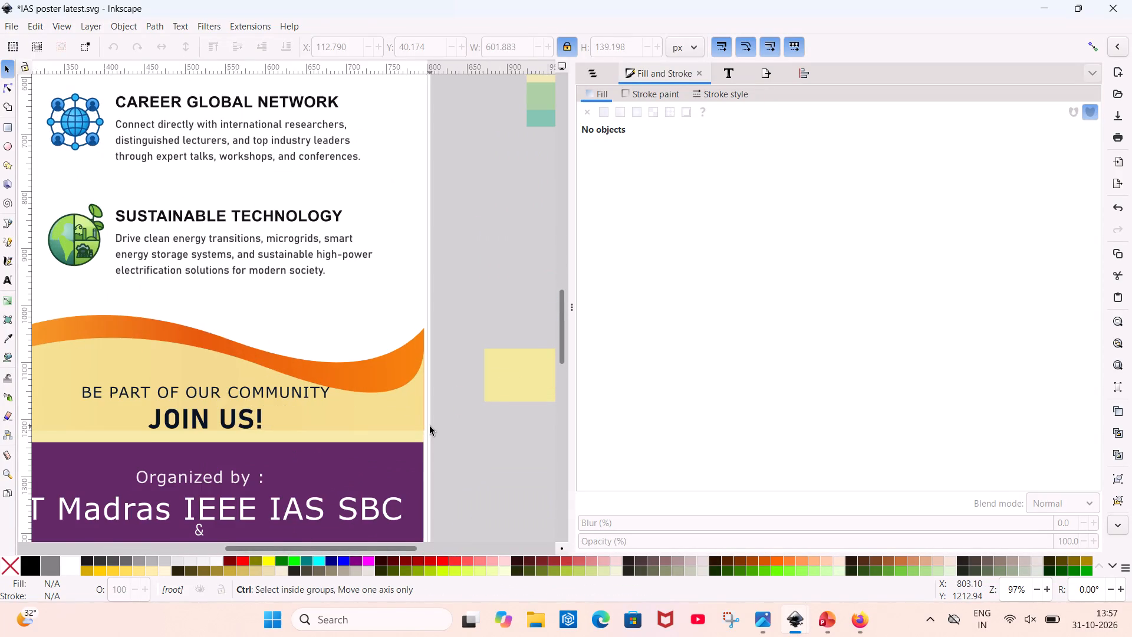
ctrl+scroll(430, 426, up, 1)
ctrl+scroll(430, 426, down, 3)
scroll(430, 426, right, 1)
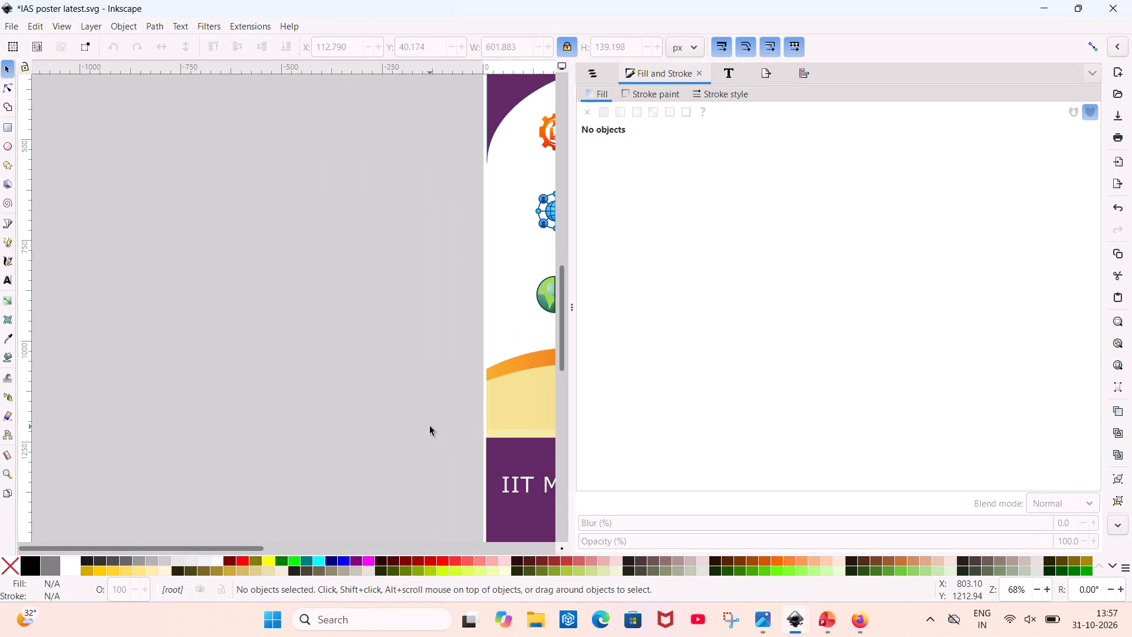
scroll(430, 426, right, 1)
scroll(430, 426, left, 1)
ctrl+scroll(430, 426, up, 3)
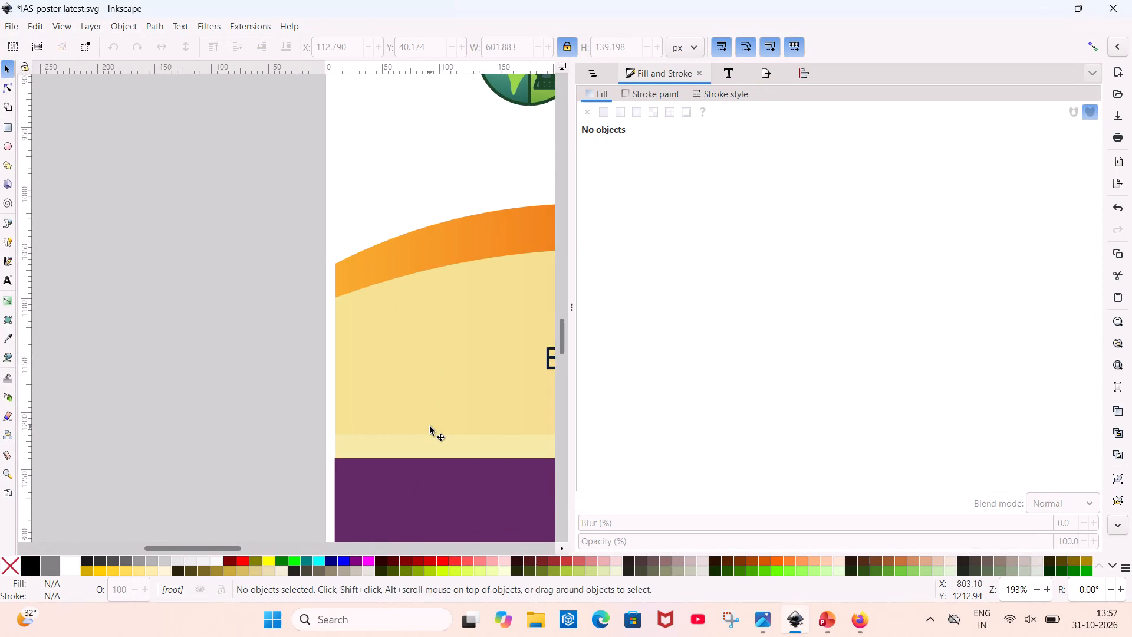
scroll(430, 426, up, 3)
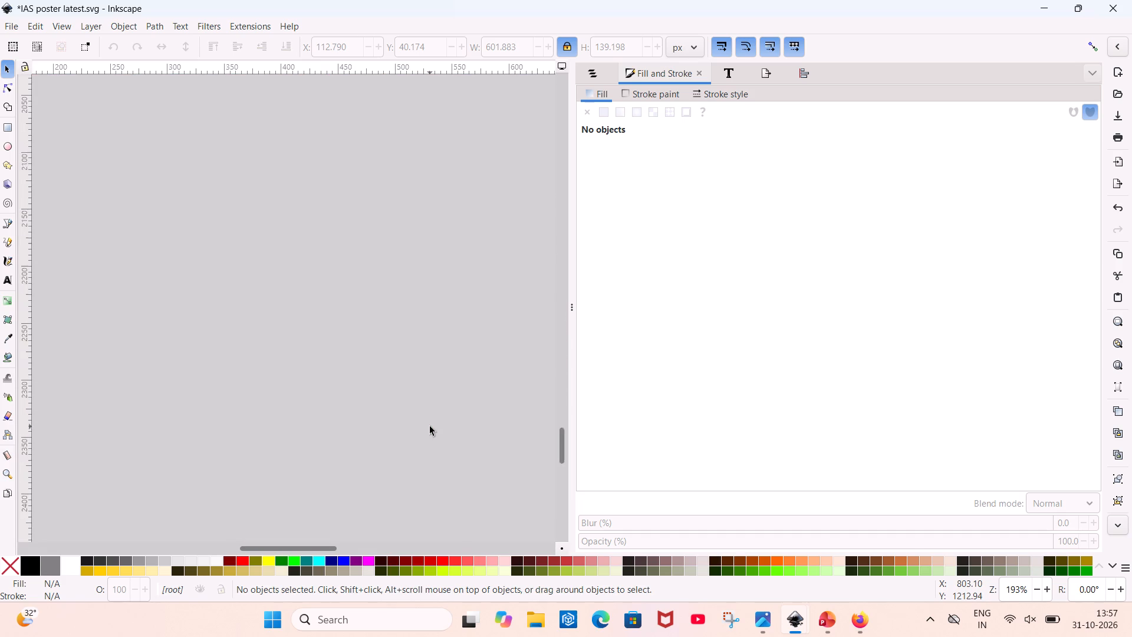
scroll(430, 426, up, 5)
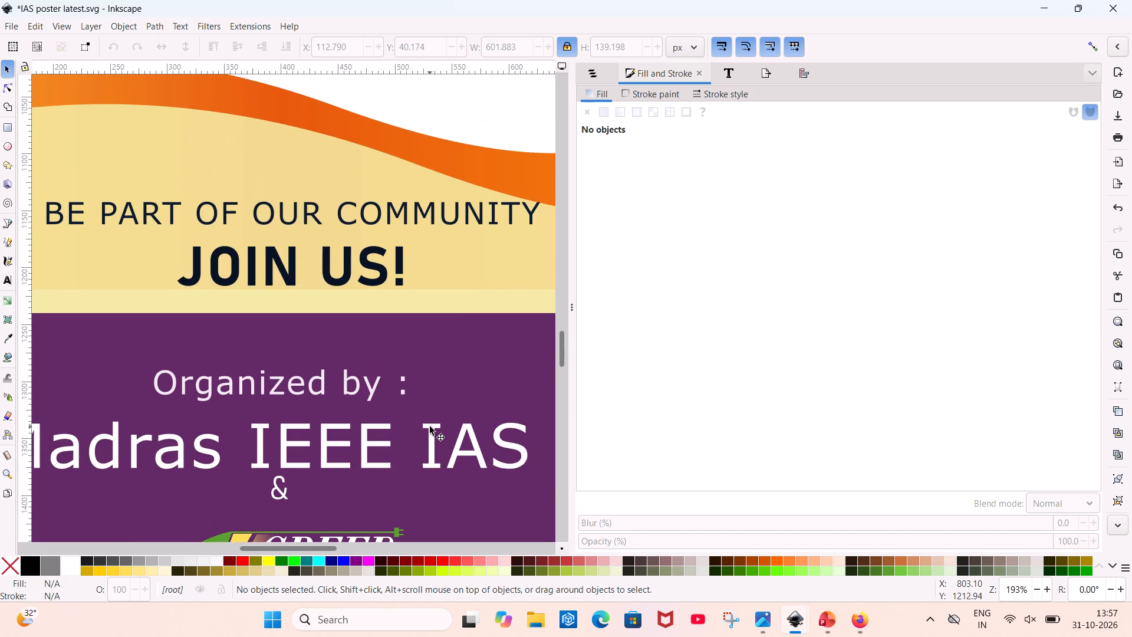
scroll(430, 426, up, 3)
scroll(430, 426, down, 4)
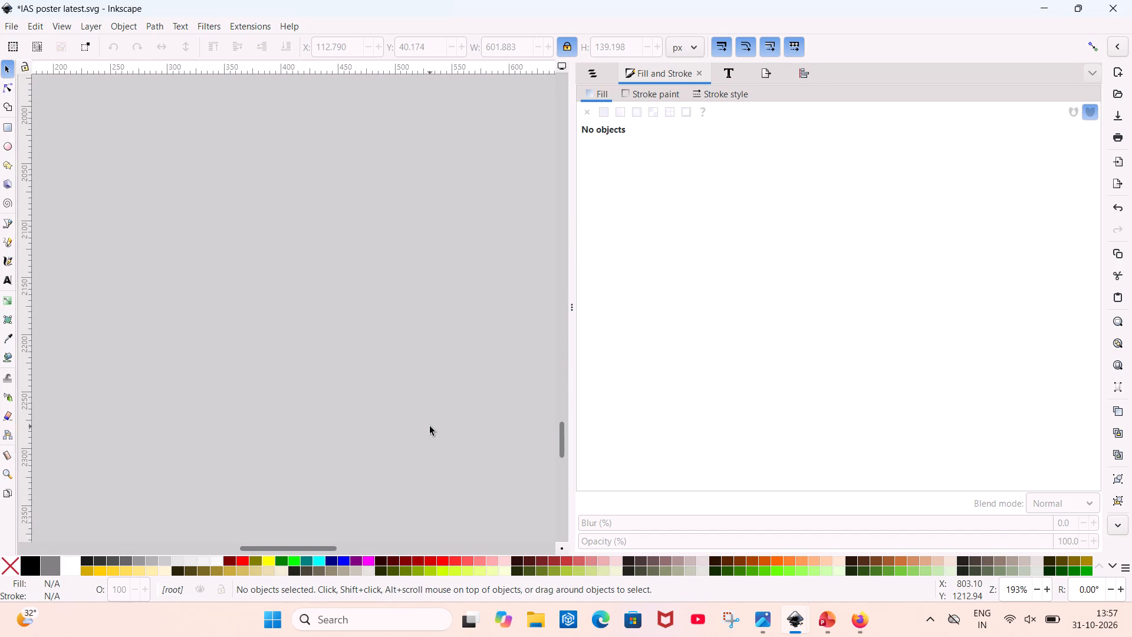
scroll(430, 426, down, 3)
scroll(430, 426, up, 1)
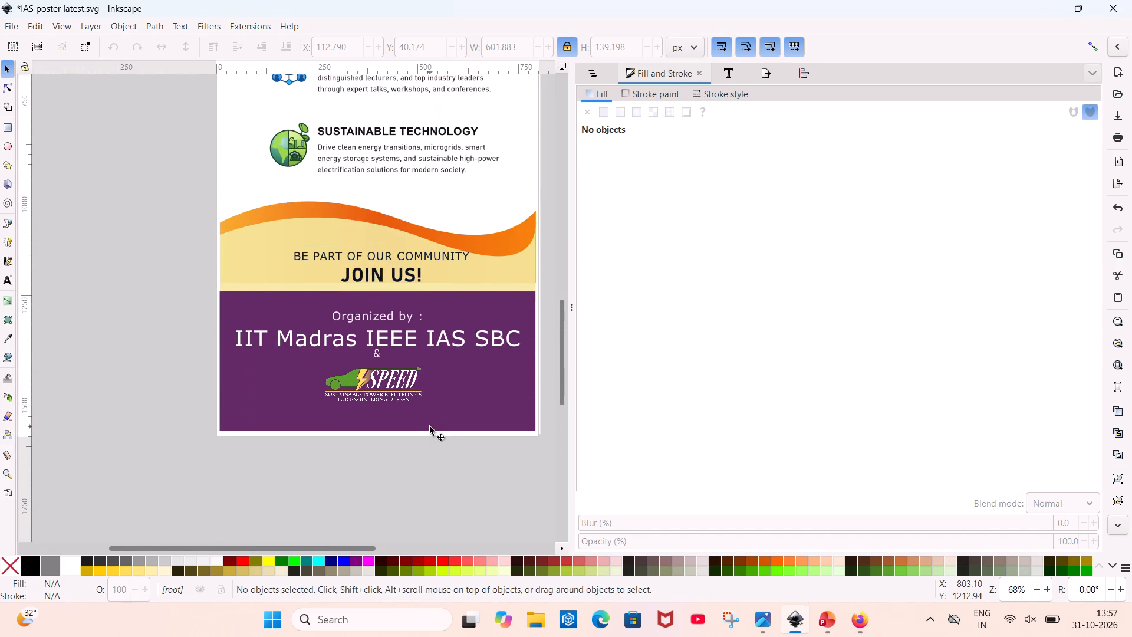
scroll(430, 426, up, 1)
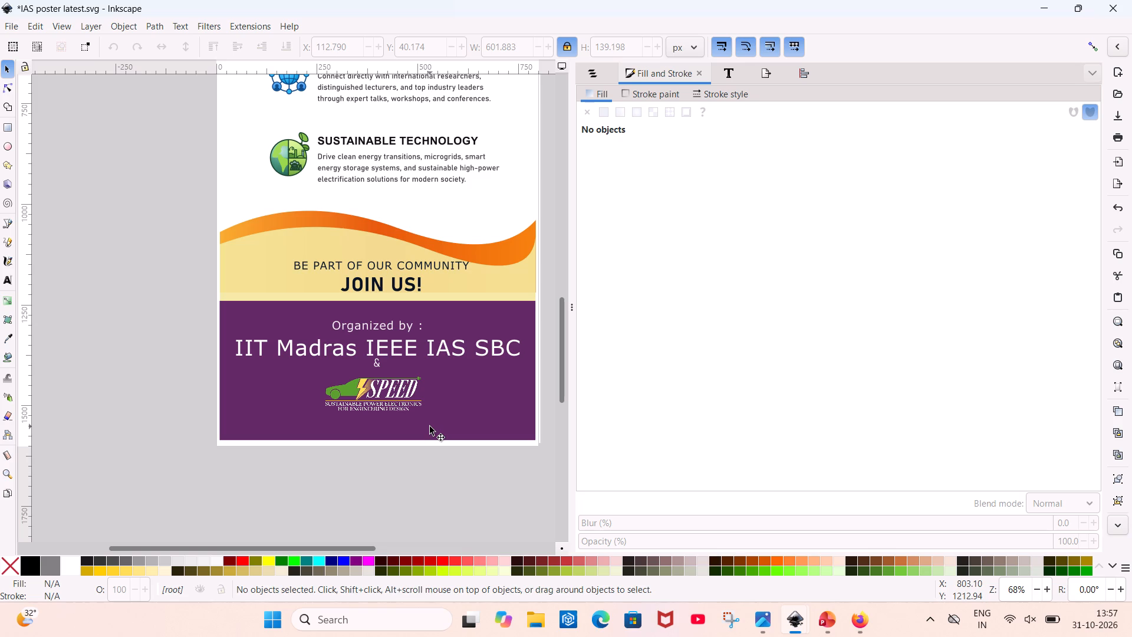
scroll(430, 426, up, 2)
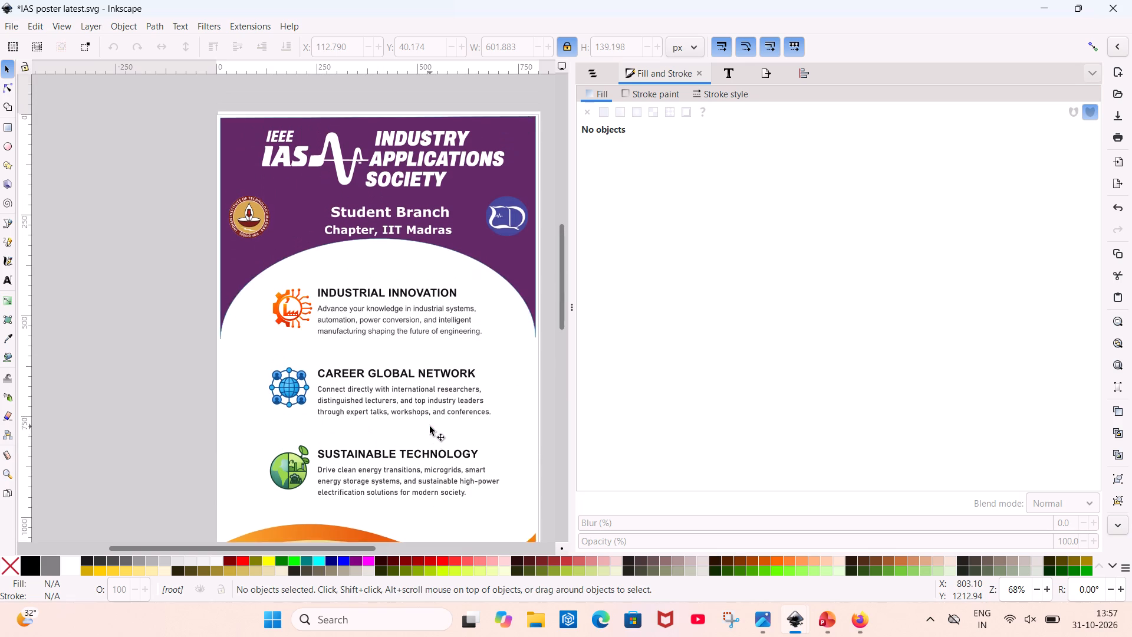
scroll(430, 426, up, 3)
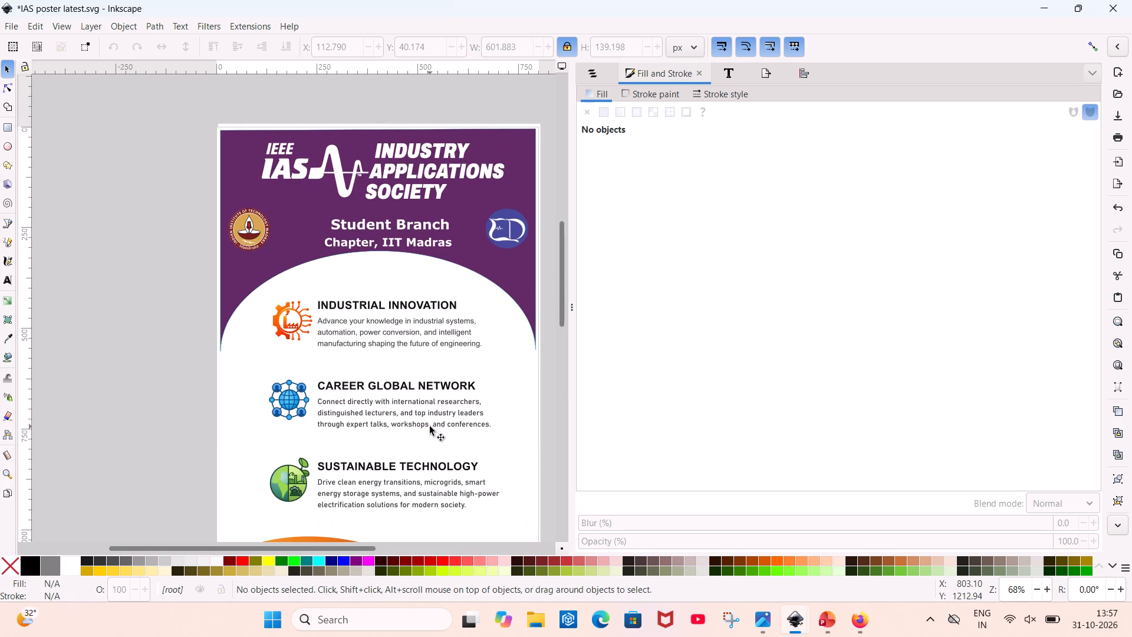
scroll(430, 426, up, 3)
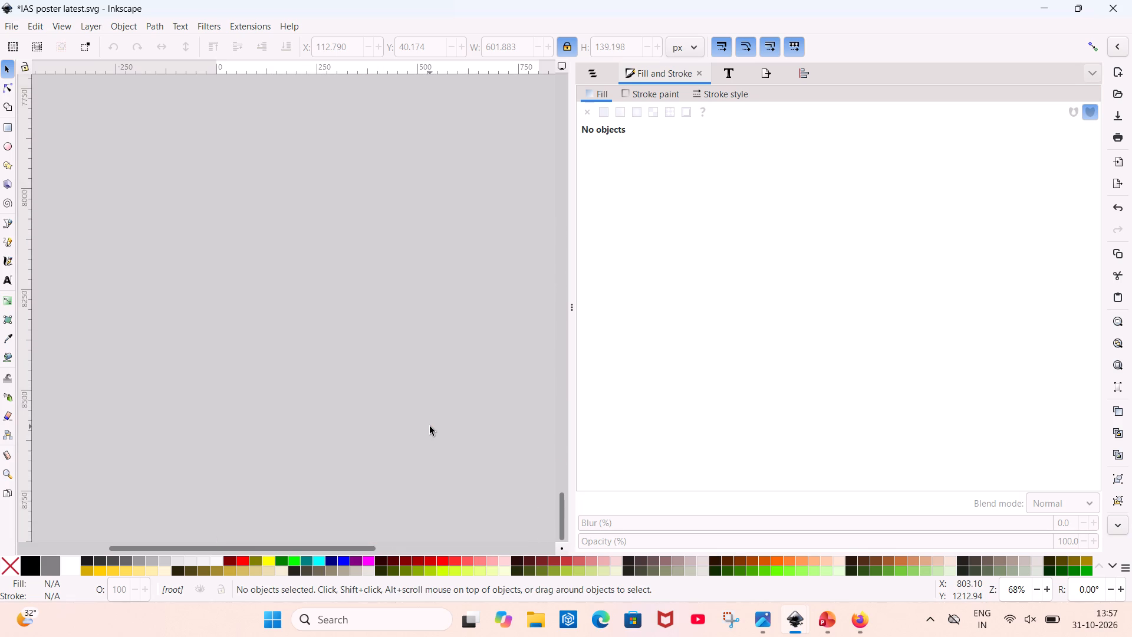
scroll(430, 426, up, 4)
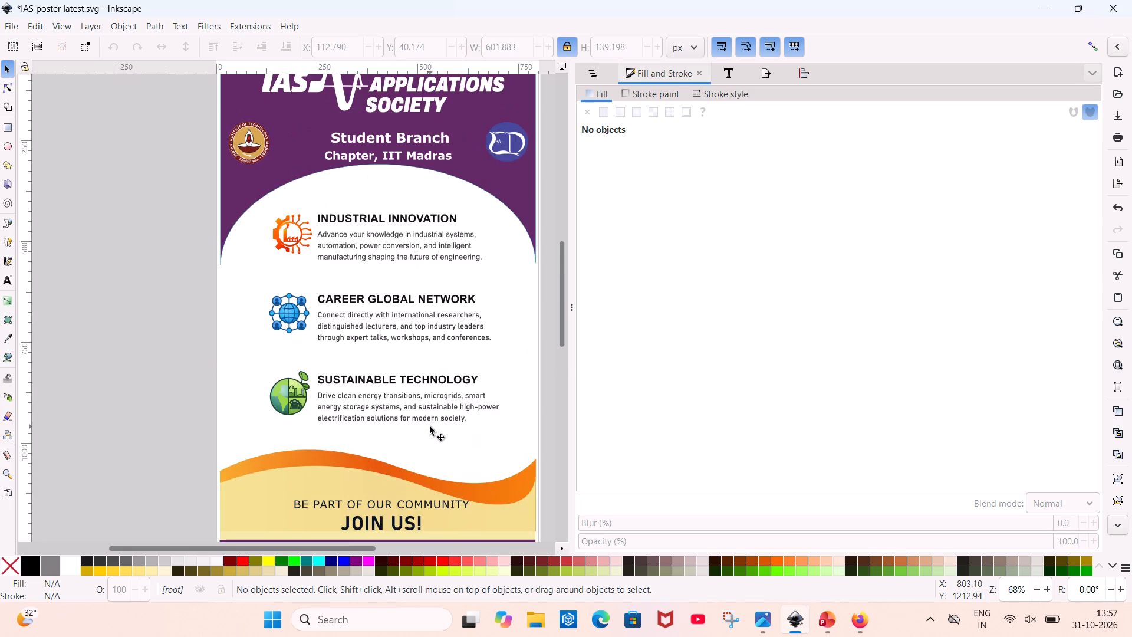
ctrl+scroll(430, 426, down, 1)
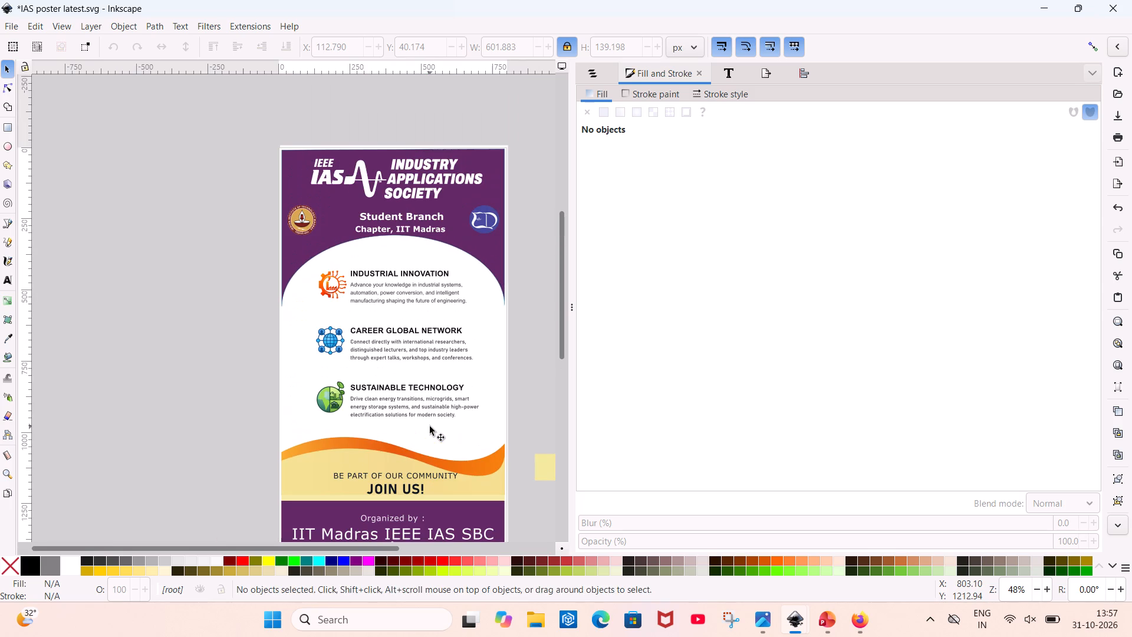
Inspect the wording and line breaks of the Career Global Network and Sustainable Technology descriptions up close.
ctrl+scroll(430, 426, up, 2)
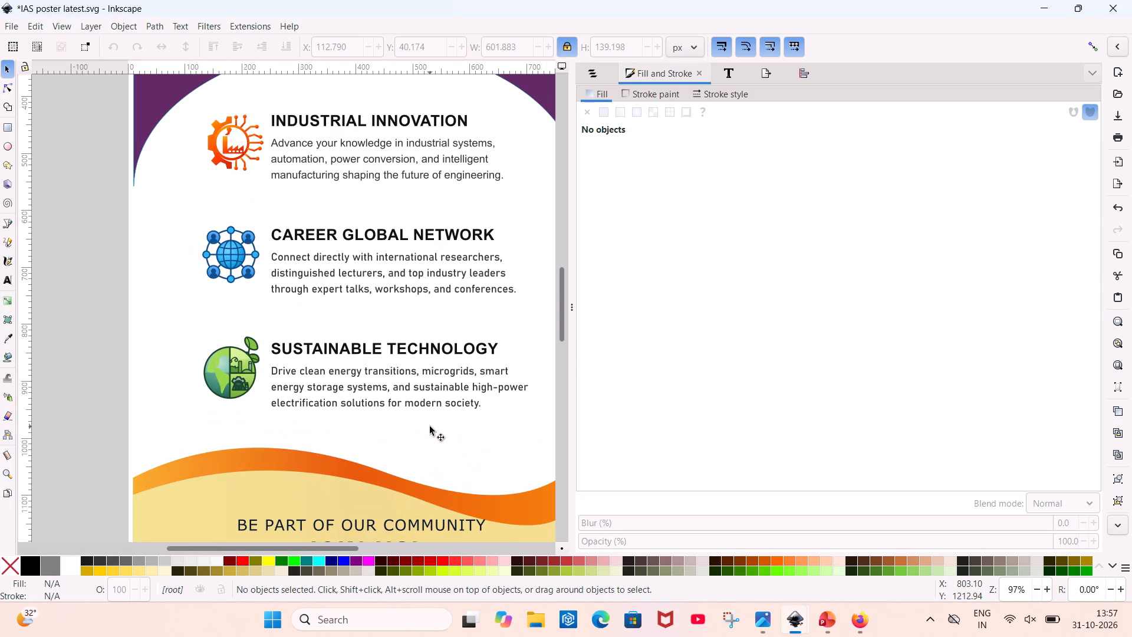
ctrl+scroll(430, 426, up, 2)
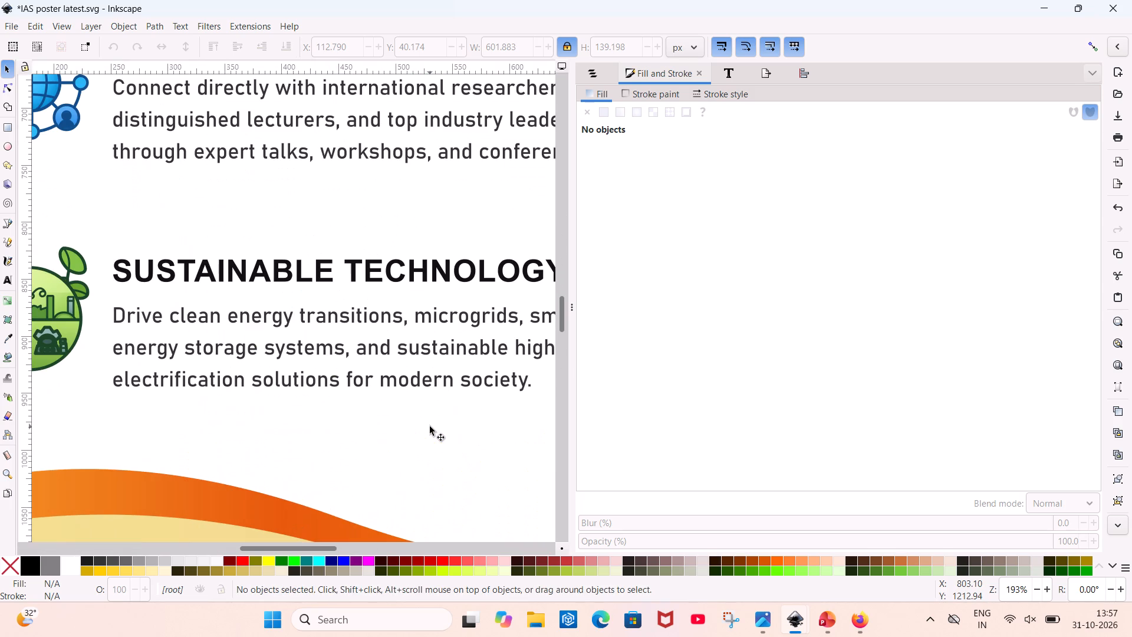
scroll(430, 426, left, 1)
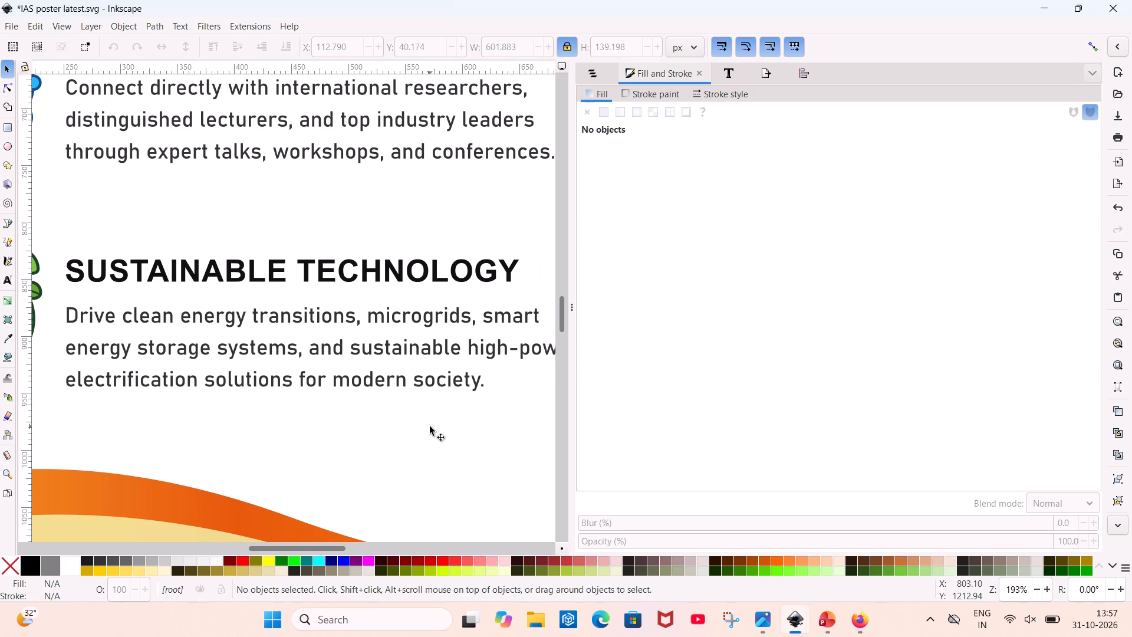
scroll(430, 426, left, 2)
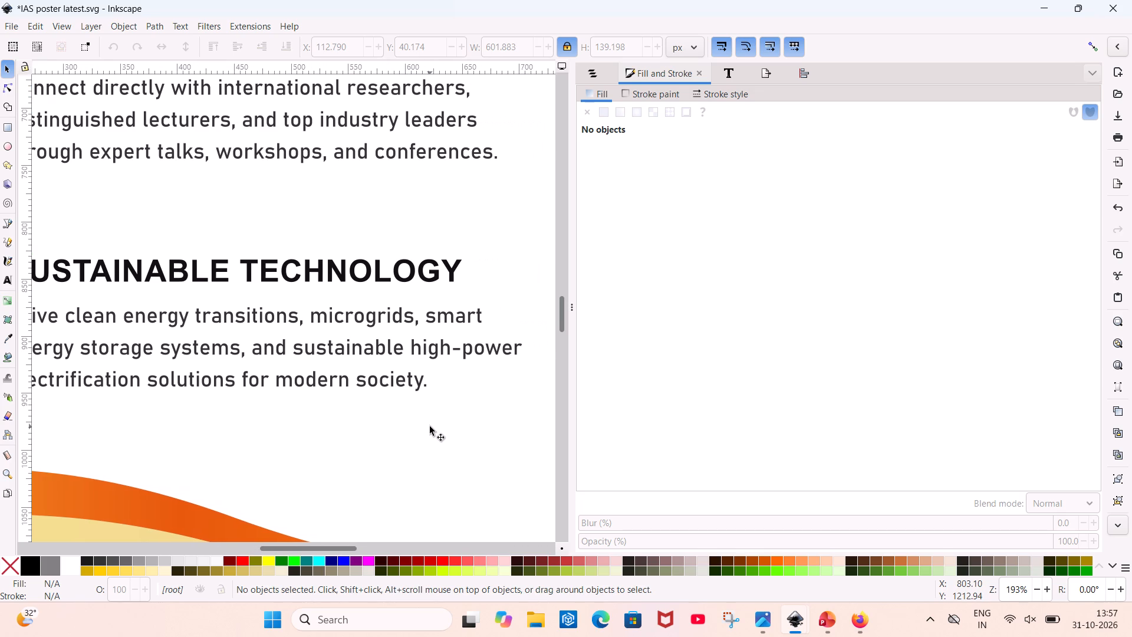
scroll(430, 426, left, 3)
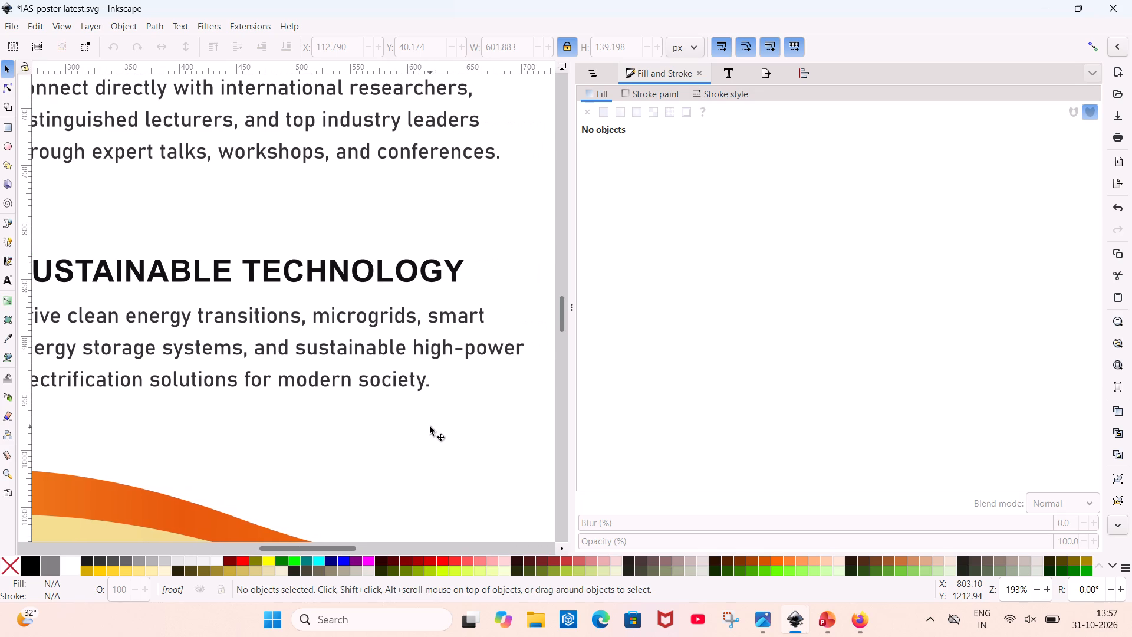
scroll(430, 426, left, 1)
scroll(430, 426, right, 1)
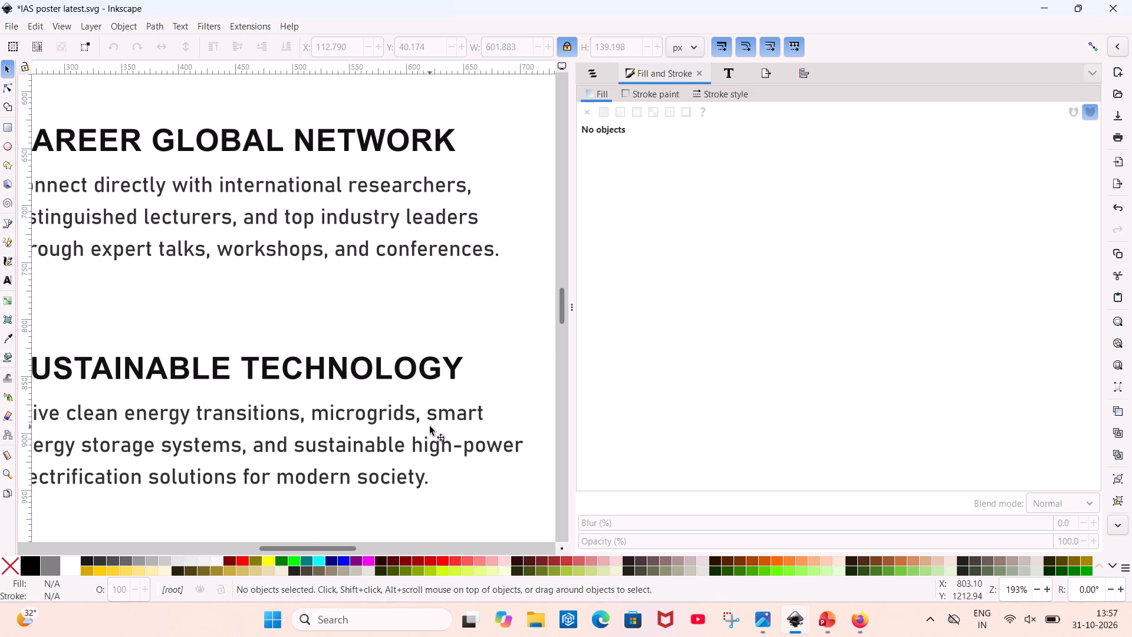
scroll(430, 426, right, 1)
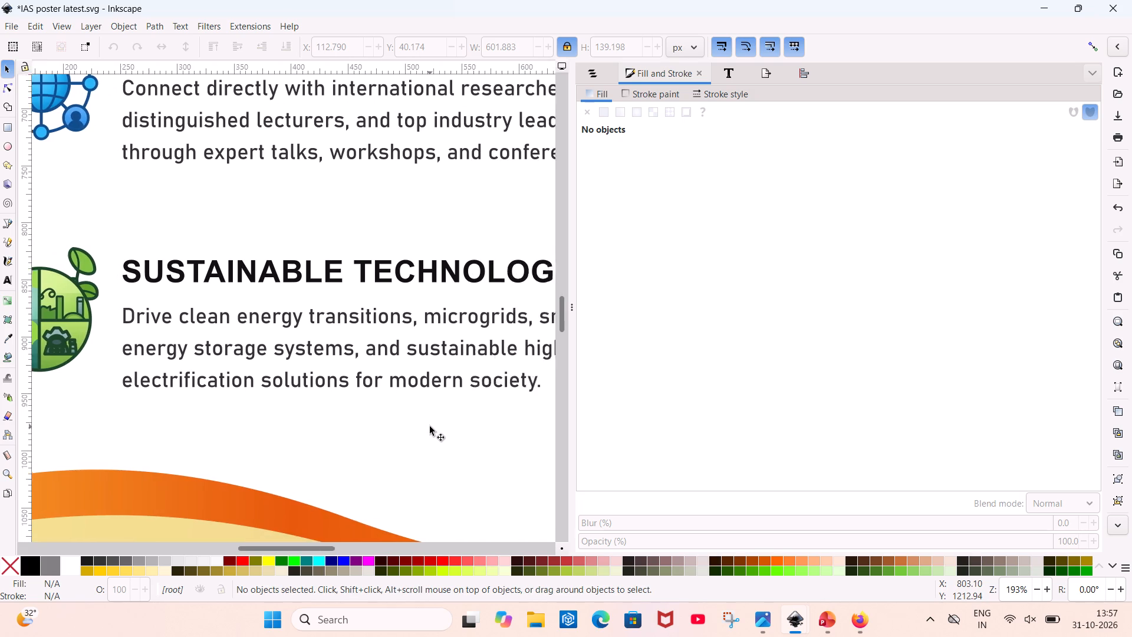
scroll(430, 426, left, 1)
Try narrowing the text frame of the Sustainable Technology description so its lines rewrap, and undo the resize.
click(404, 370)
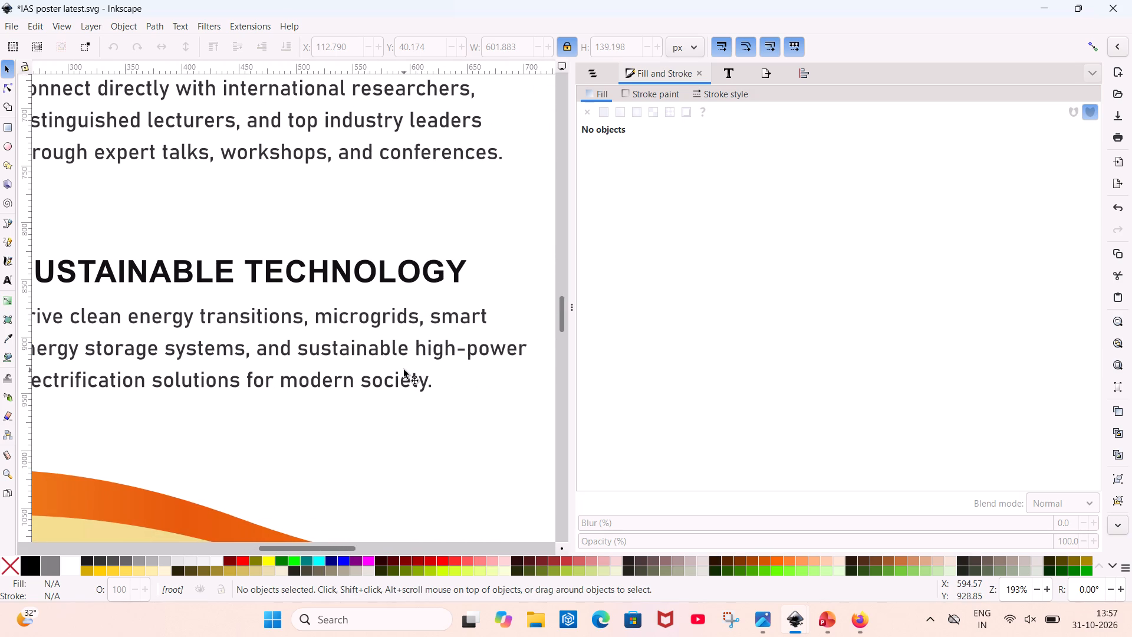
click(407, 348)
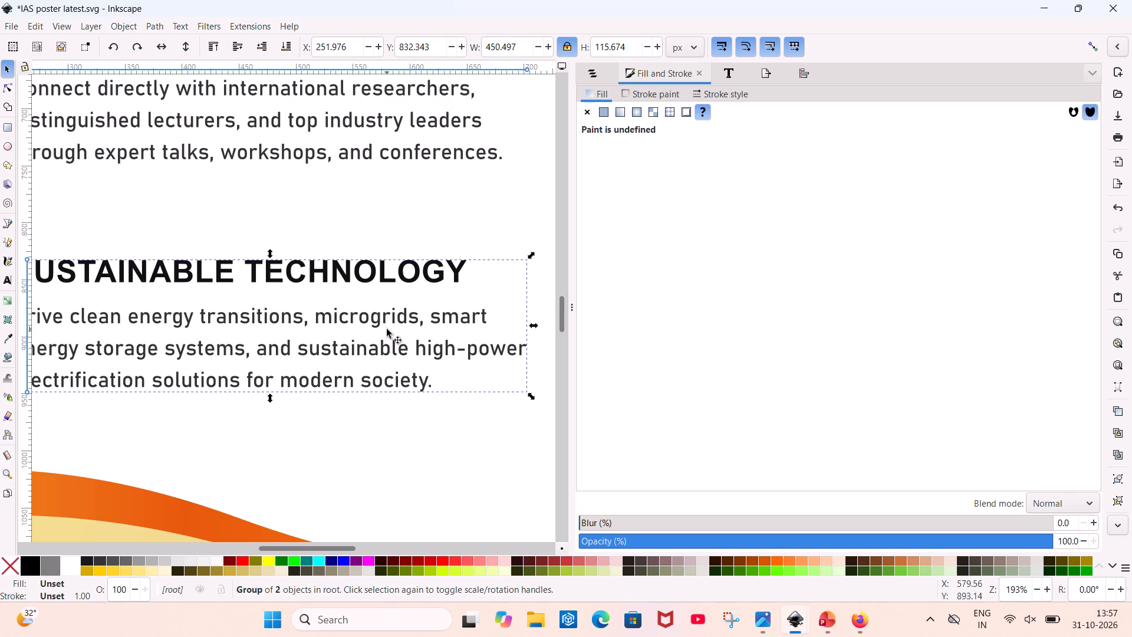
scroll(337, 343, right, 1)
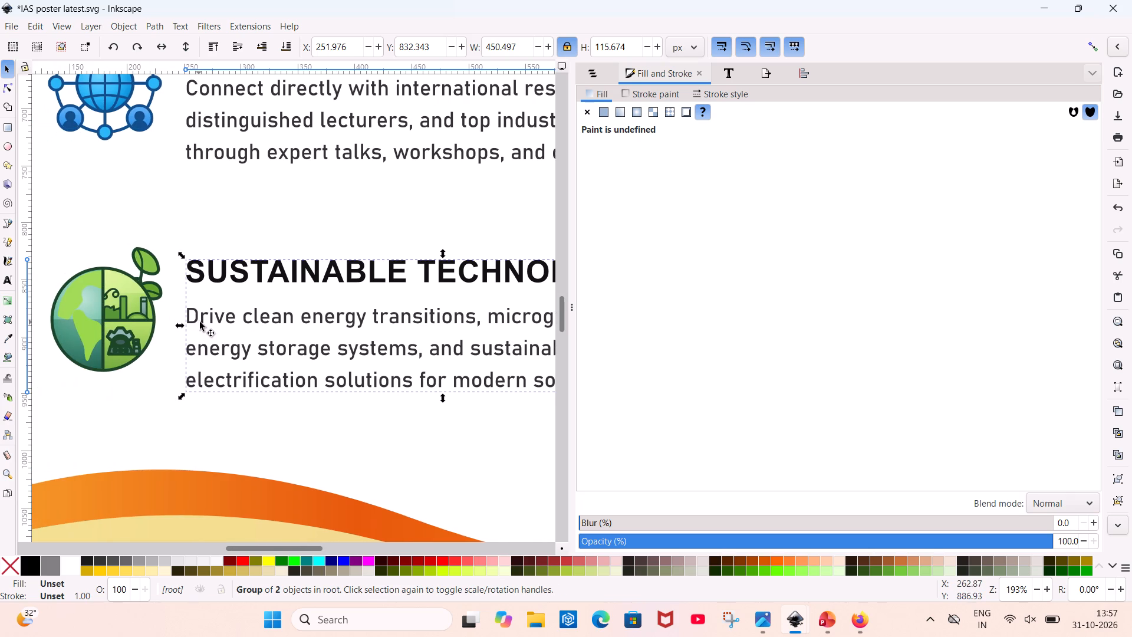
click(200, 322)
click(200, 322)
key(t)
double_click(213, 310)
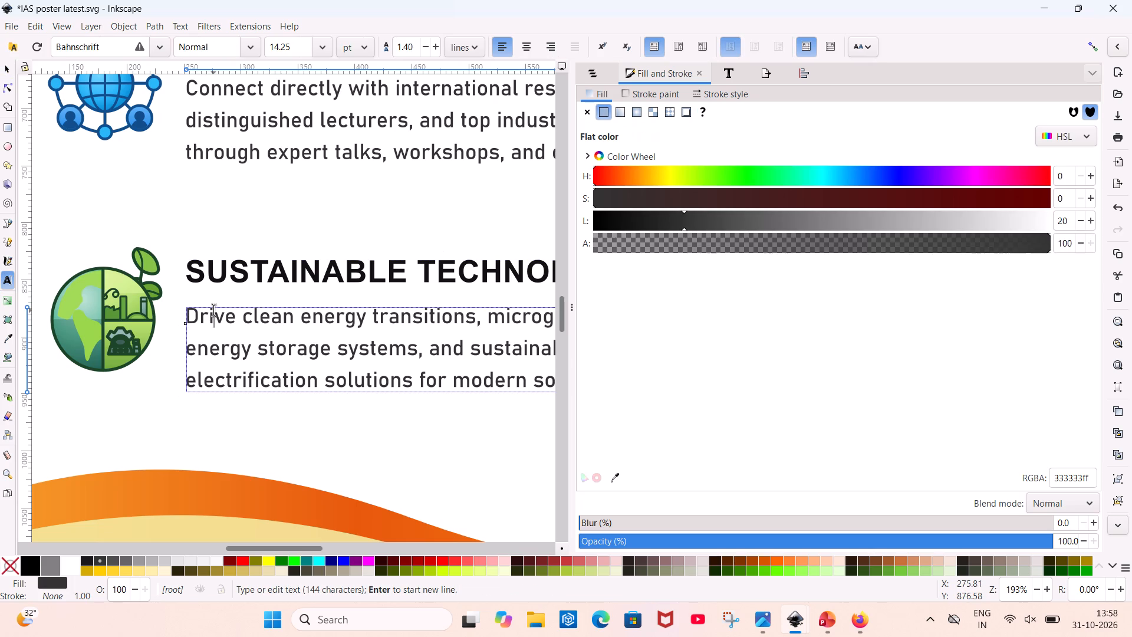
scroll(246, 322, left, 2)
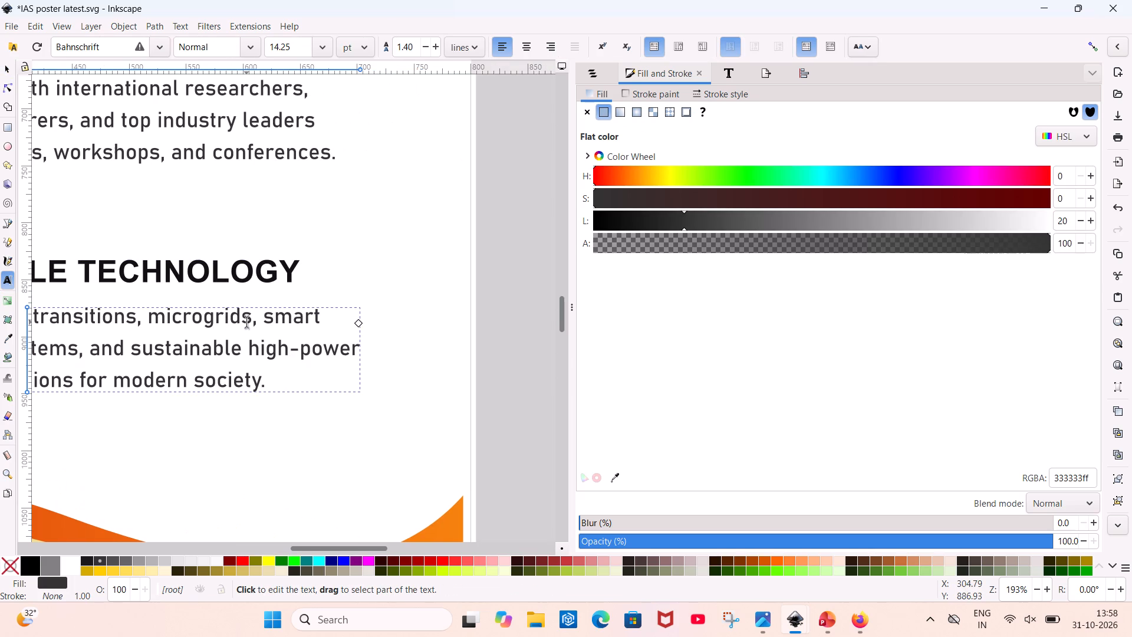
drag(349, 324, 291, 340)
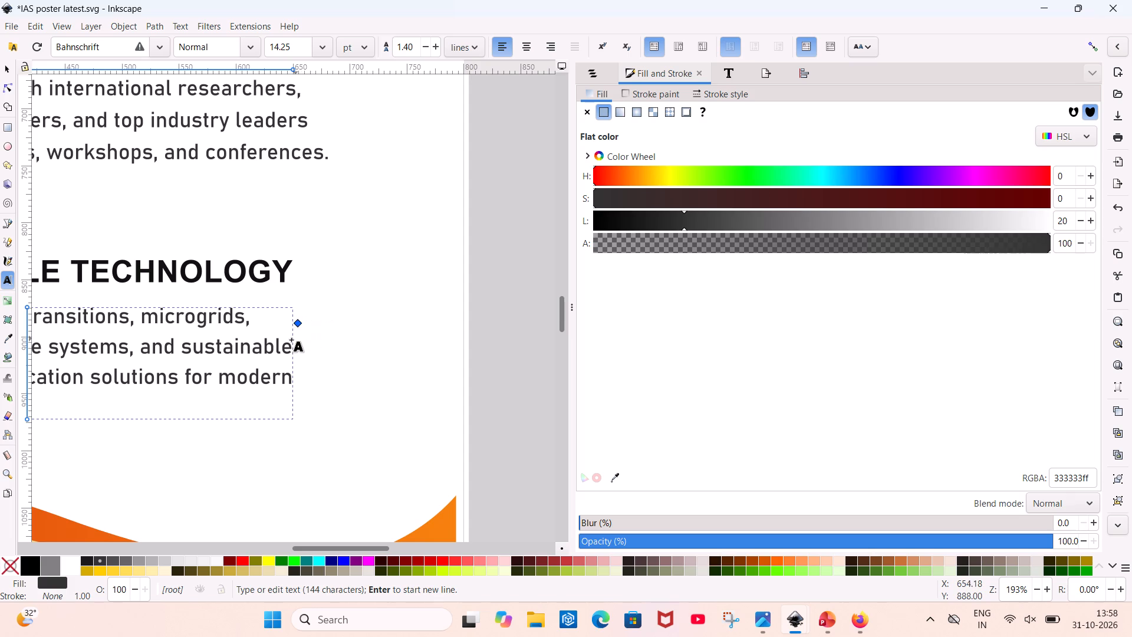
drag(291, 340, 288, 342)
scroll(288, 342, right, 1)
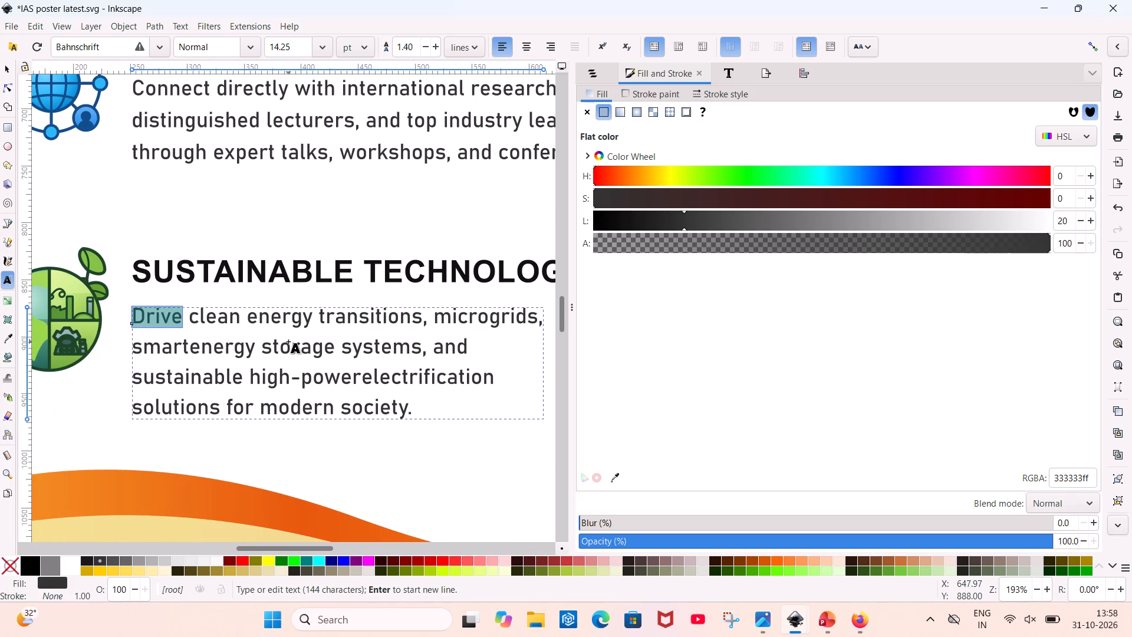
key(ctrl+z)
Undo the two earlier edits made before the frame resize and deselect the Sustainable Technology description.
scroll(288, 342, left, 1)
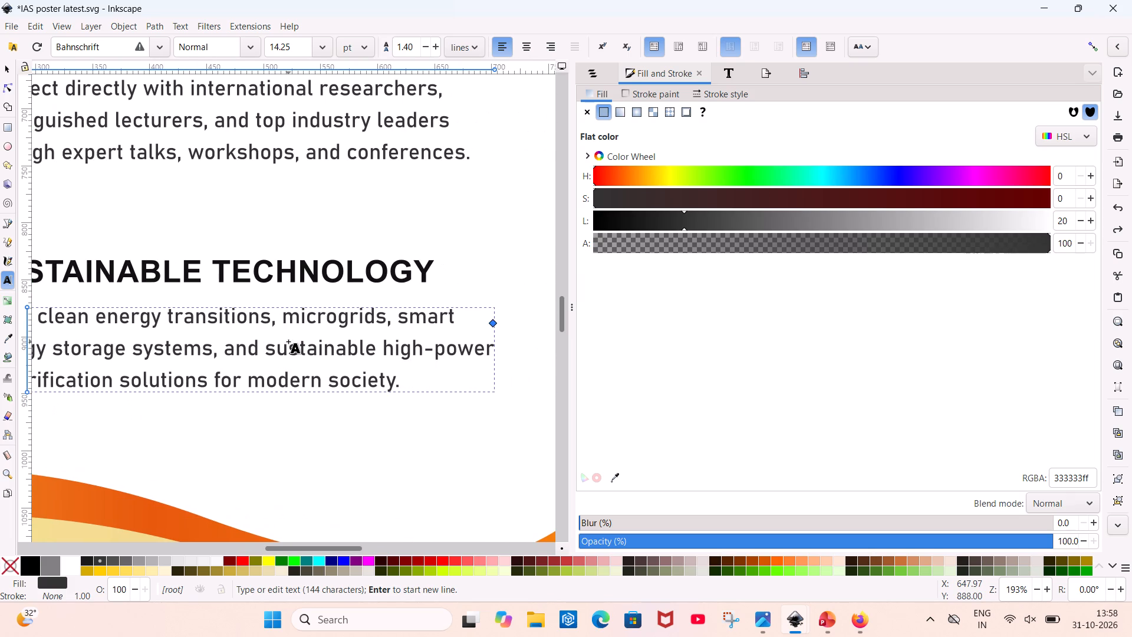
scroll(288, 342, left, 1)
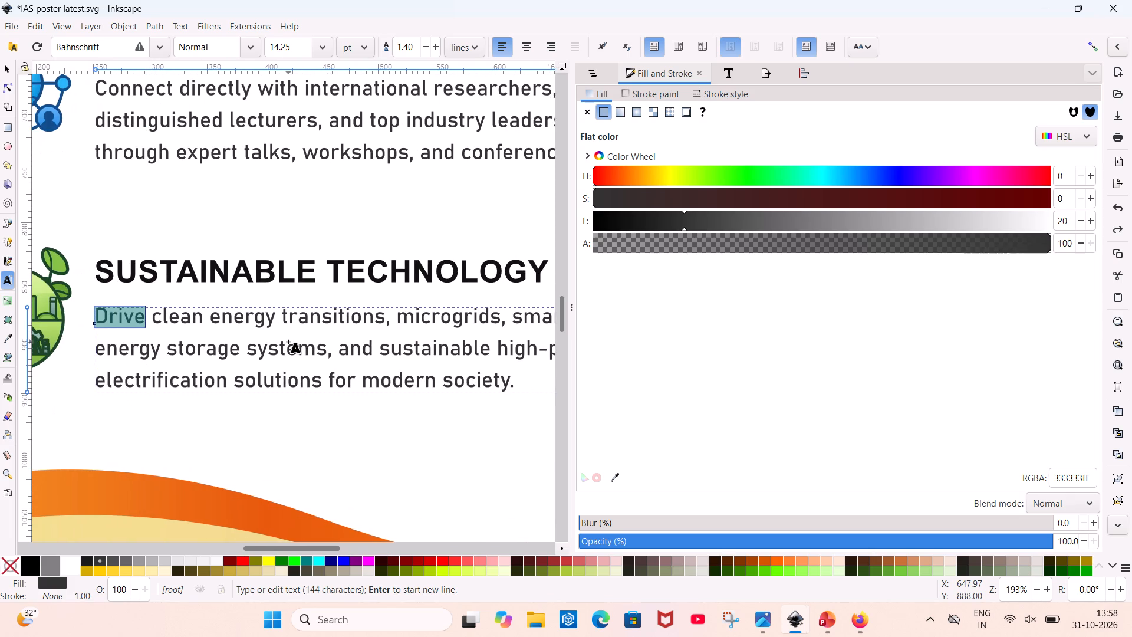
scroll(288, 342, left, 1)
ctrl+scroll(288, 342, left, 1)
key(ctrl+z)
scroll(288, 342, left, 1)
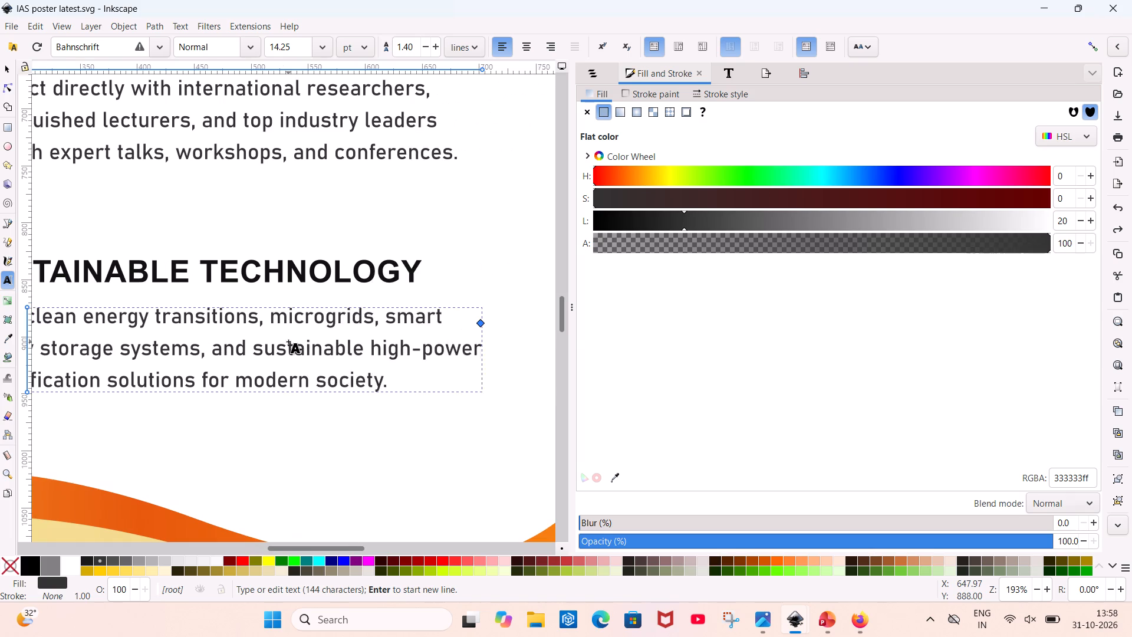
scroll(288, 342, left, 1)
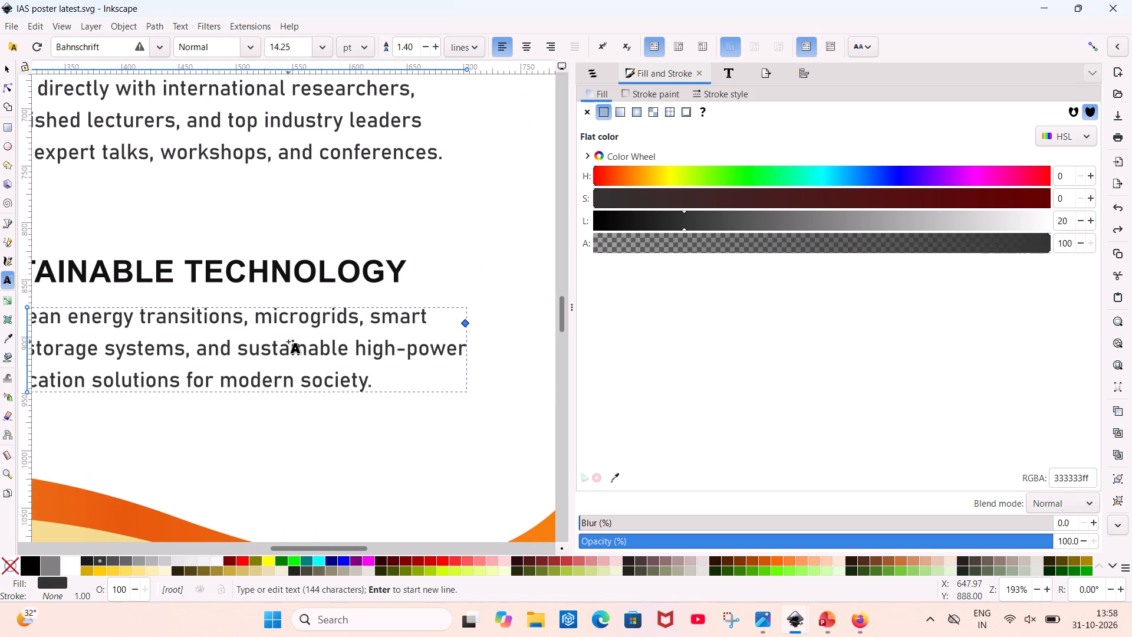
key(ctrl+z)
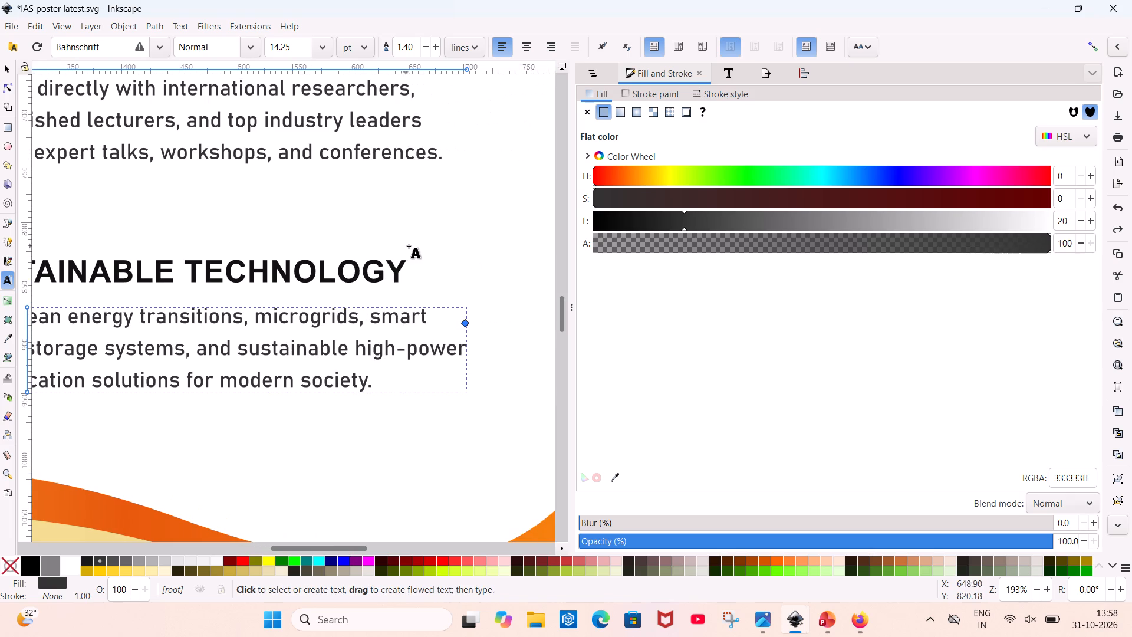
scroll(440, 248, right, 1)
click(449, 236)
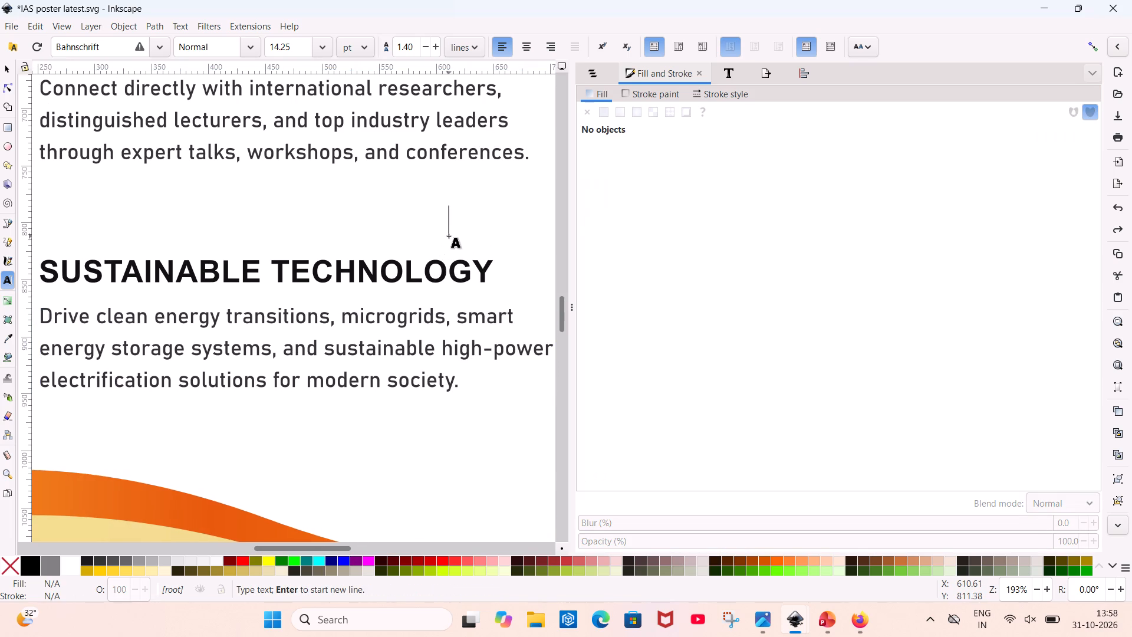
scroll(449, 236, up, 1)
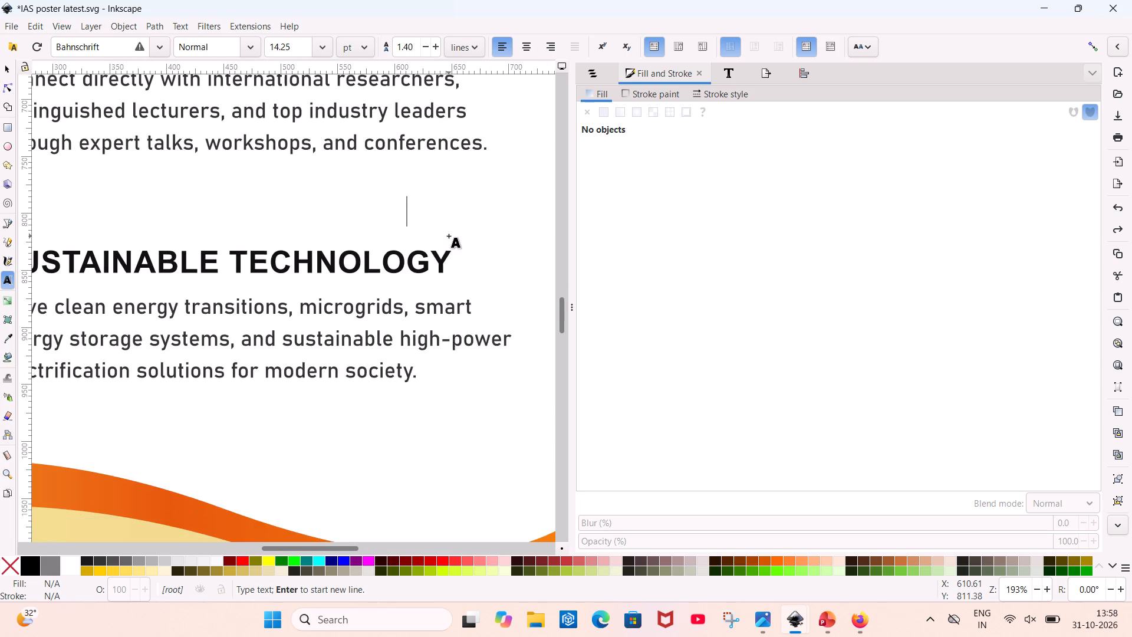
Inspect the font family, style and size settings of the Sustainable Technology description.
click(420, 311)
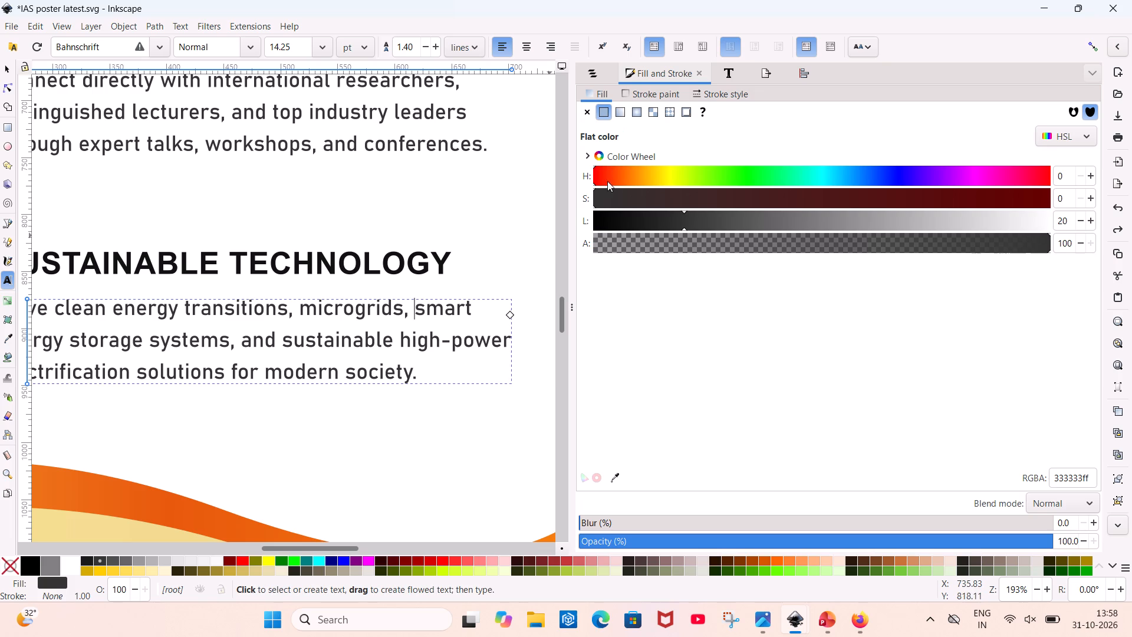
click(719, 82)
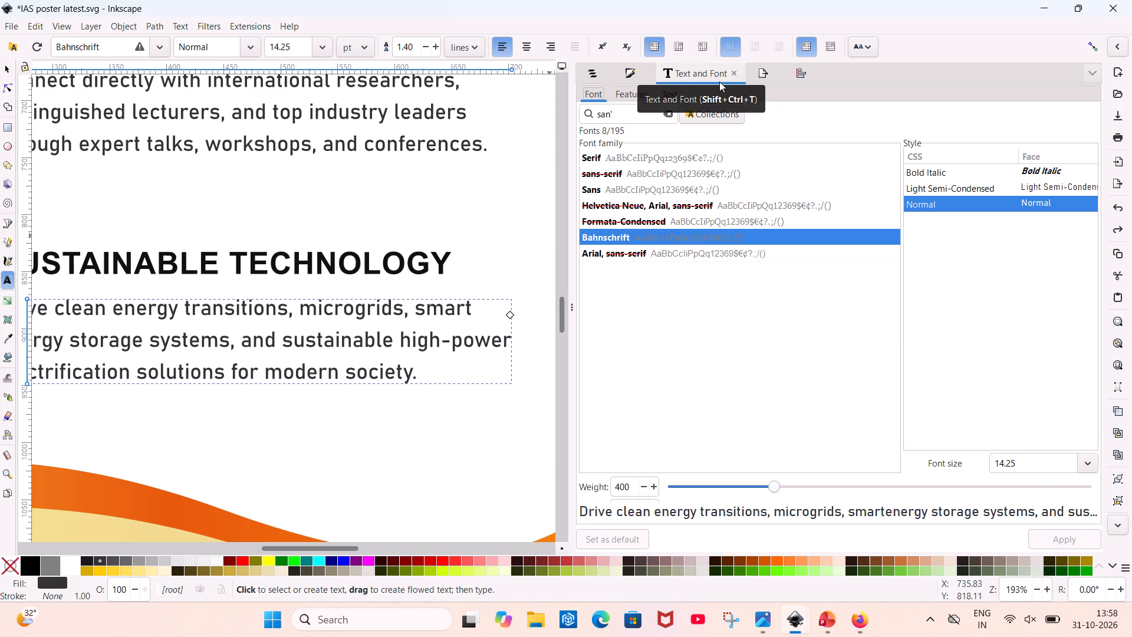
click(60, 36)
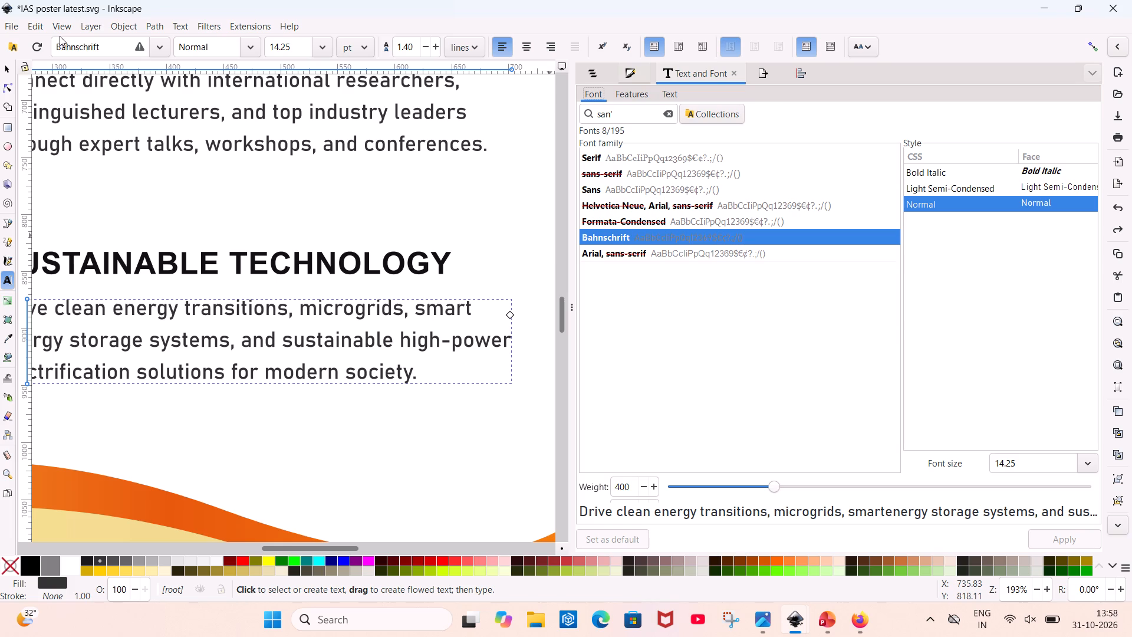
click(66, 28)
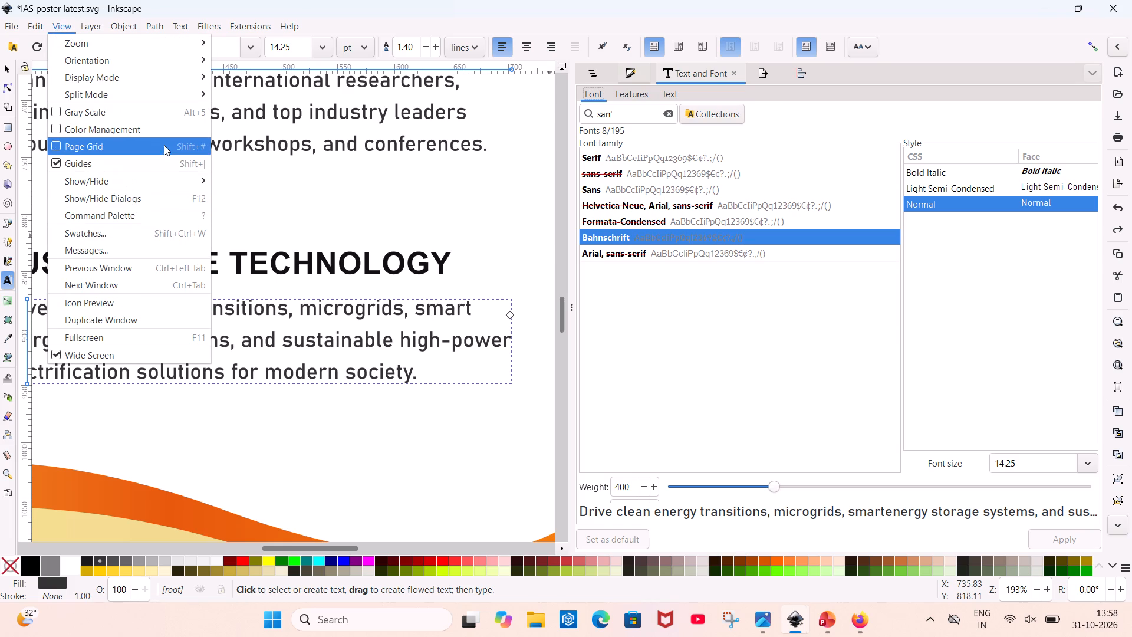
click(269, 203)
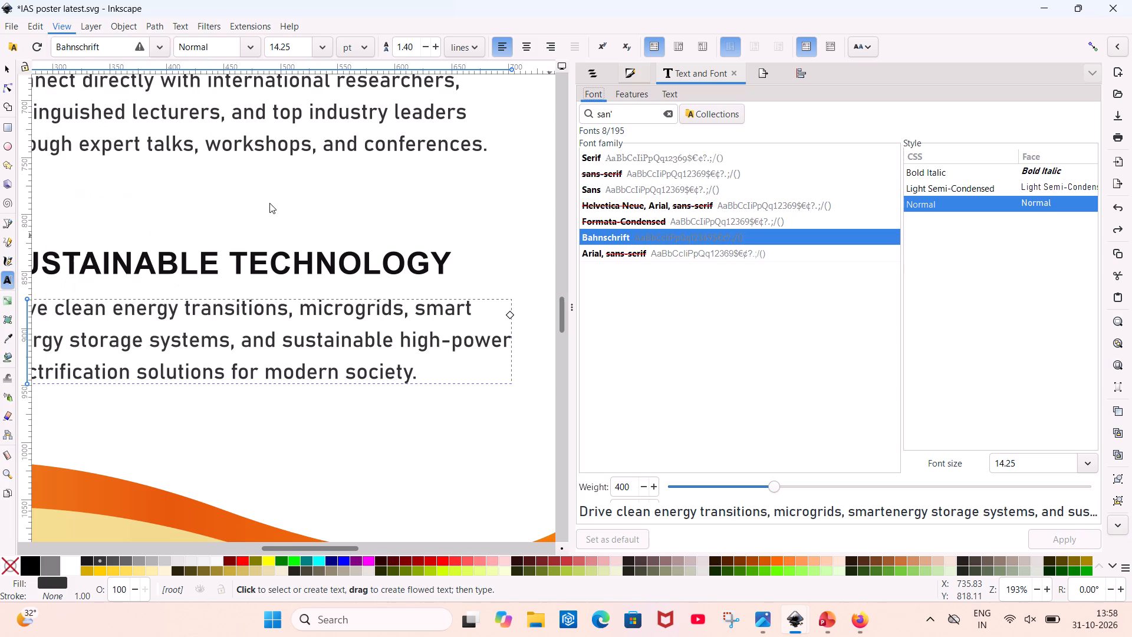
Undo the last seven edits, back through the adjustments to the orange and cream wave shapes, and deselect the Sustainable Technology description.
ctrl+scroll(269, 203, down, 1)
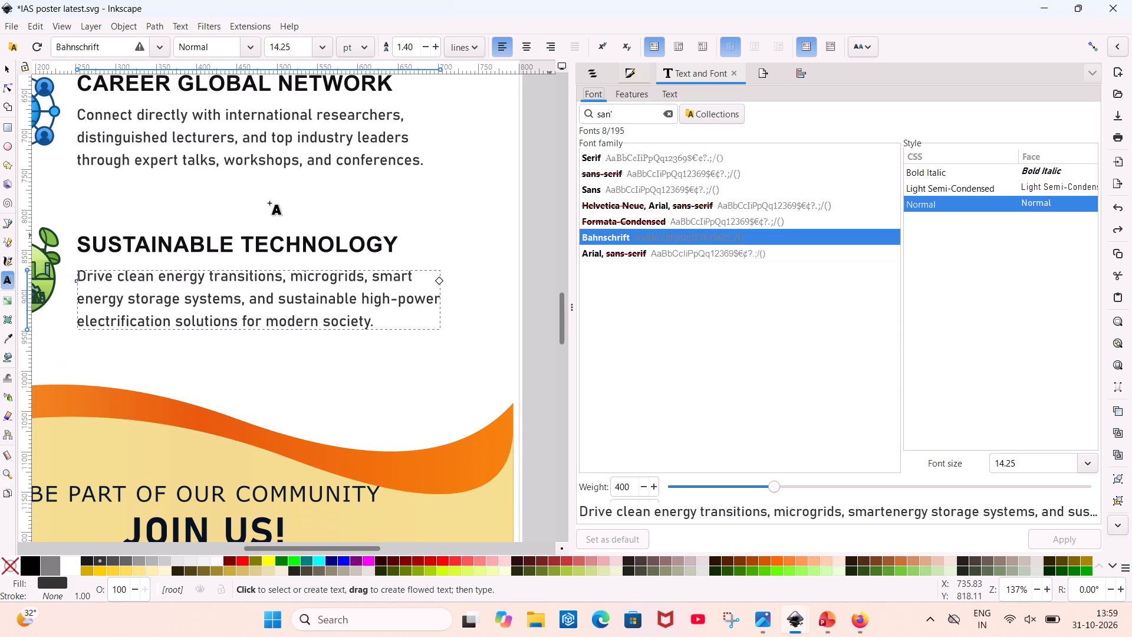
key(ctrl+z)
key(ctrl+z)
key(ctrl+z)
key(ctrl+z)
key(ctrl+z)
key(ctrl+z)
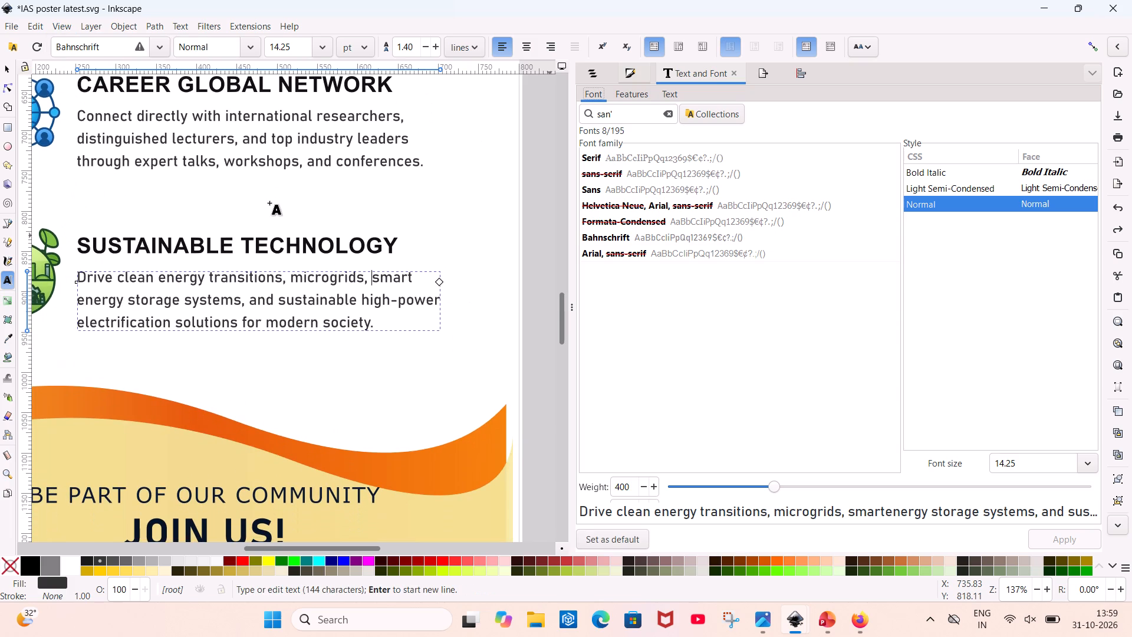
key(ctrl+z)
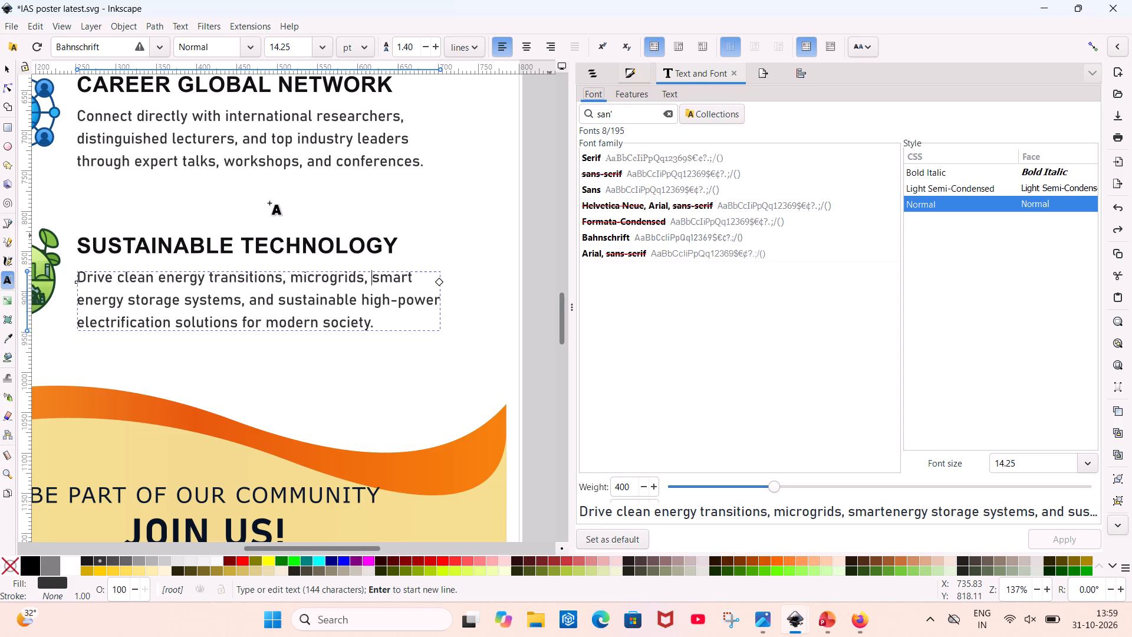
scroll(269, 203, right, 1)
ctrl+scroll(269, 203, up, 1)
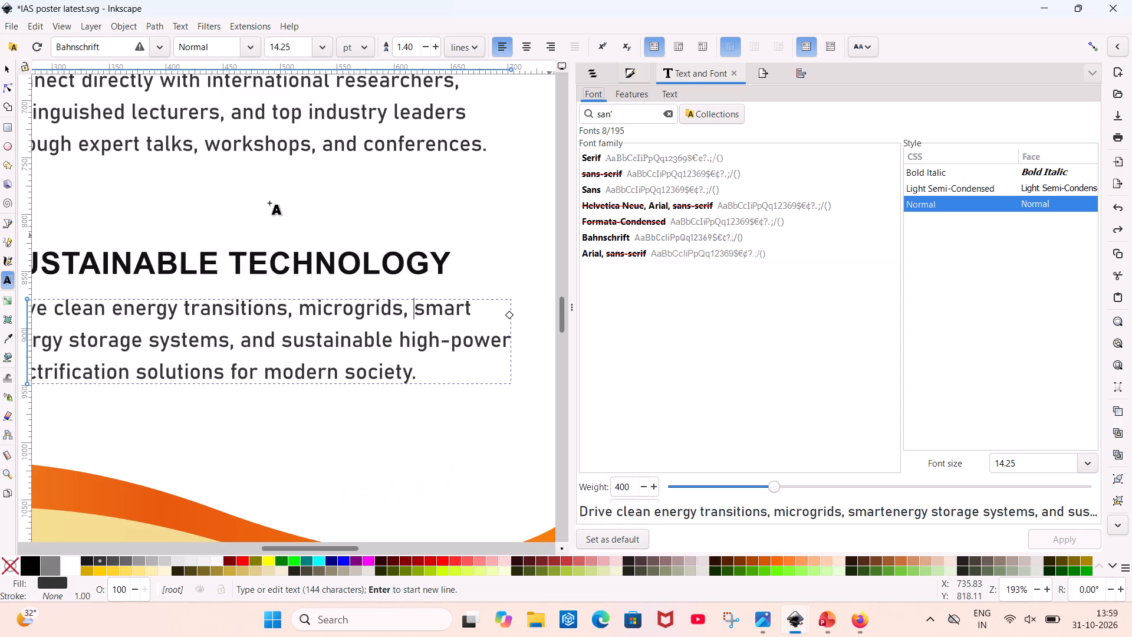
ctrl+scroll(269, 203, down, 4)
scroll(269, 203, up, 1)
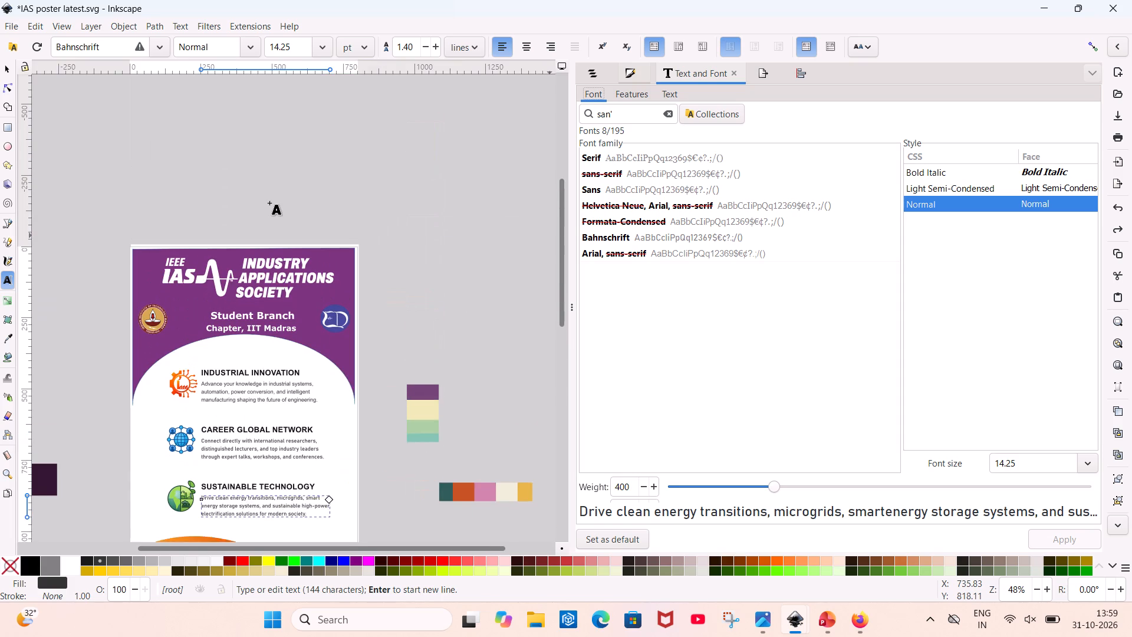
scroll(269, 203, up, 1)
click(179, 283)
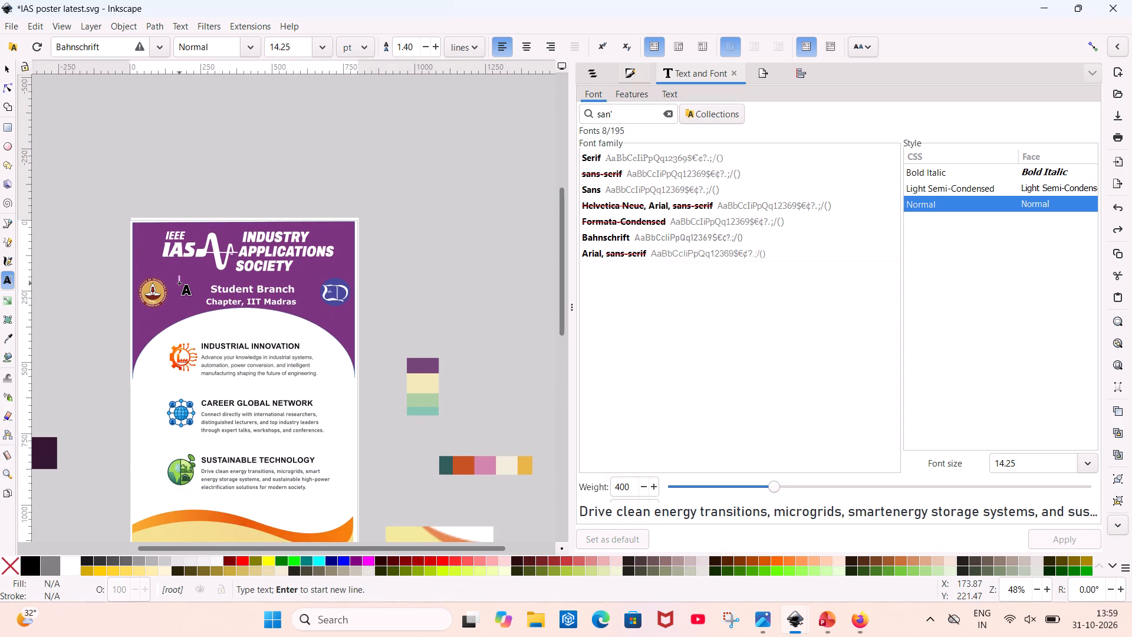
Close the IAS poster latest document without saving its changes.
click(1131, 0)
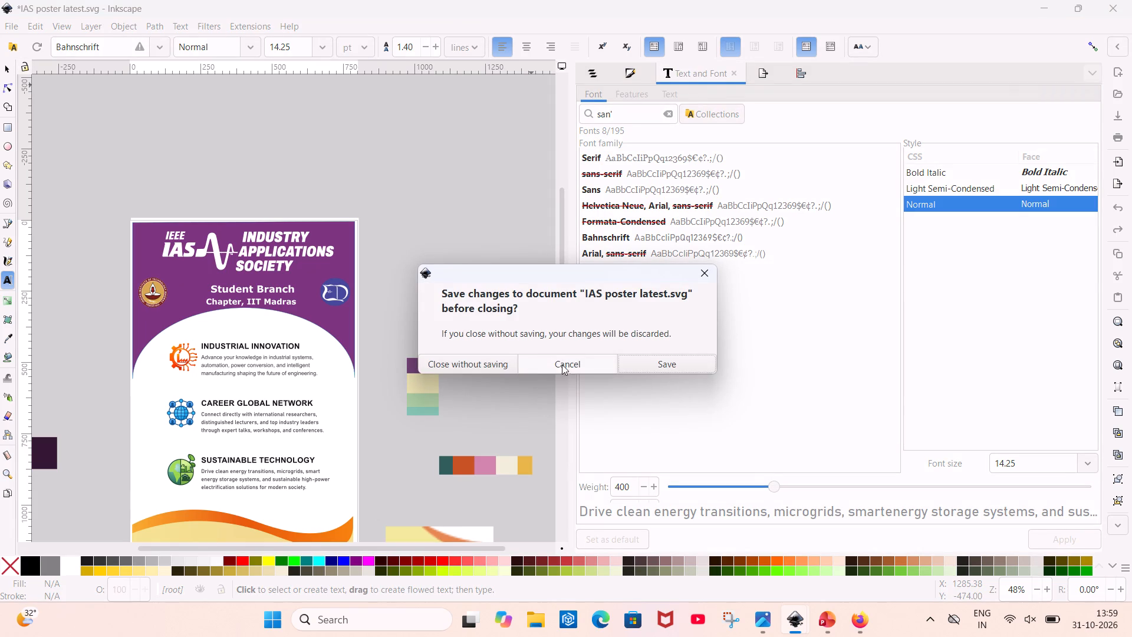
click(501, 365)
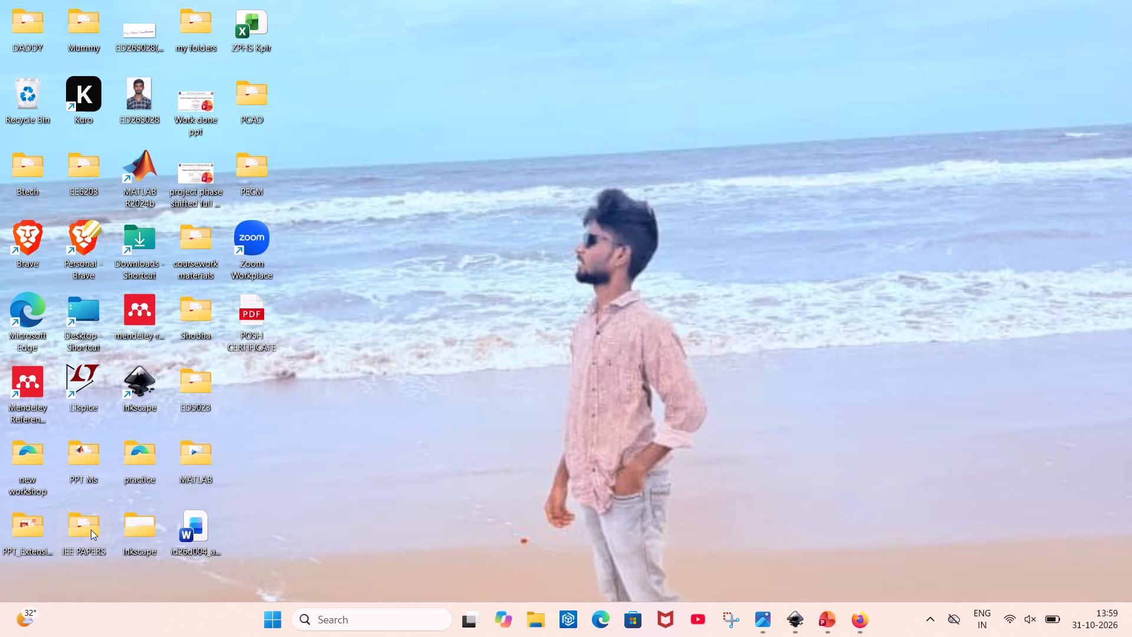
Open the new workshop folder from the desktop.
double_click(36, 462)
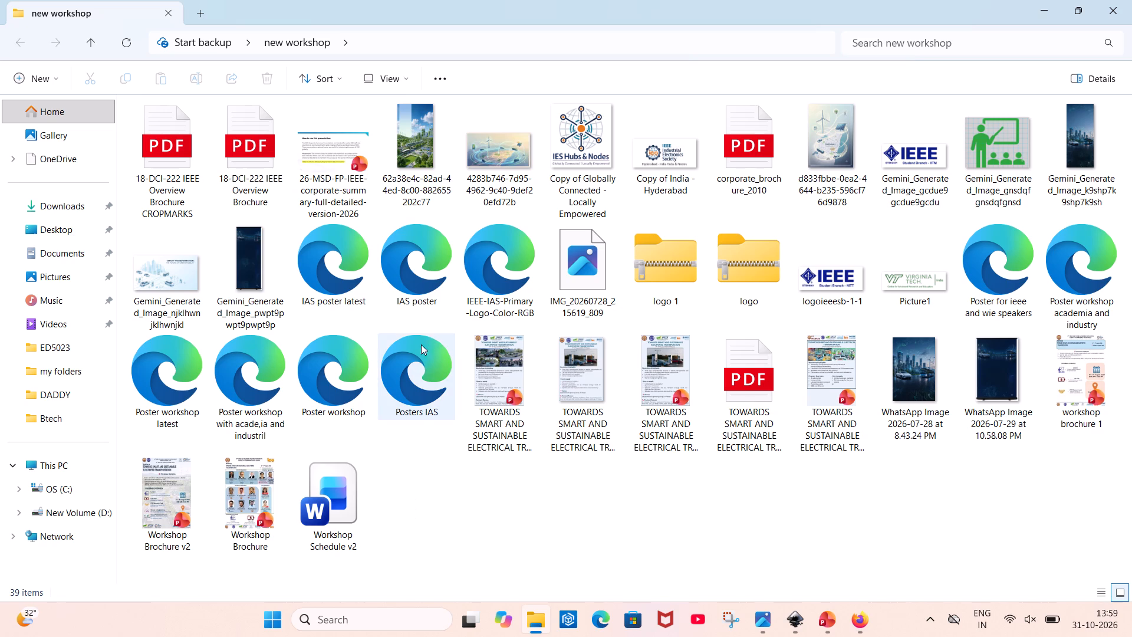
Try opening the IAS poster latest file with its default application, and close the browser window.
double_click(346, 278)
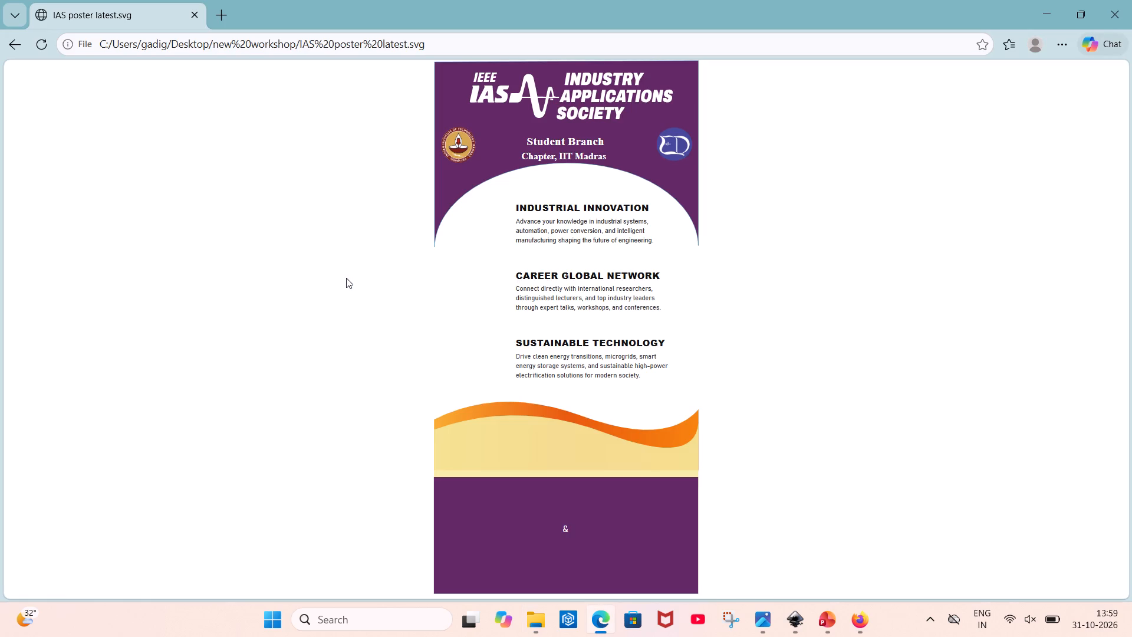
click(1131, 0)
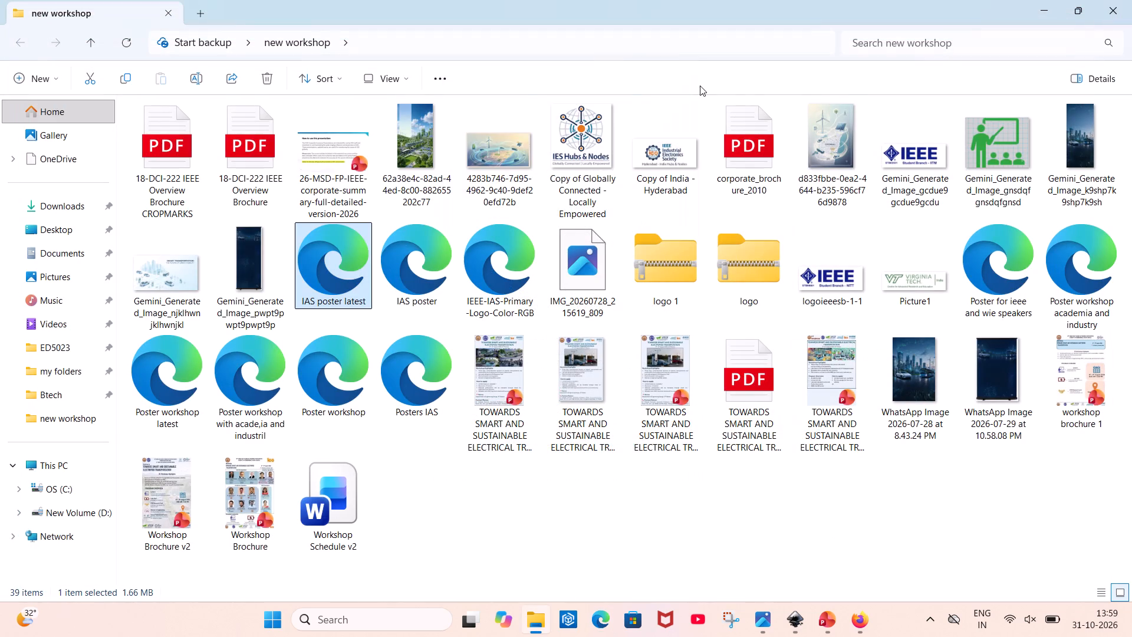
Try to open the IAS poster latest file with a different application.
right_click(316, 300)
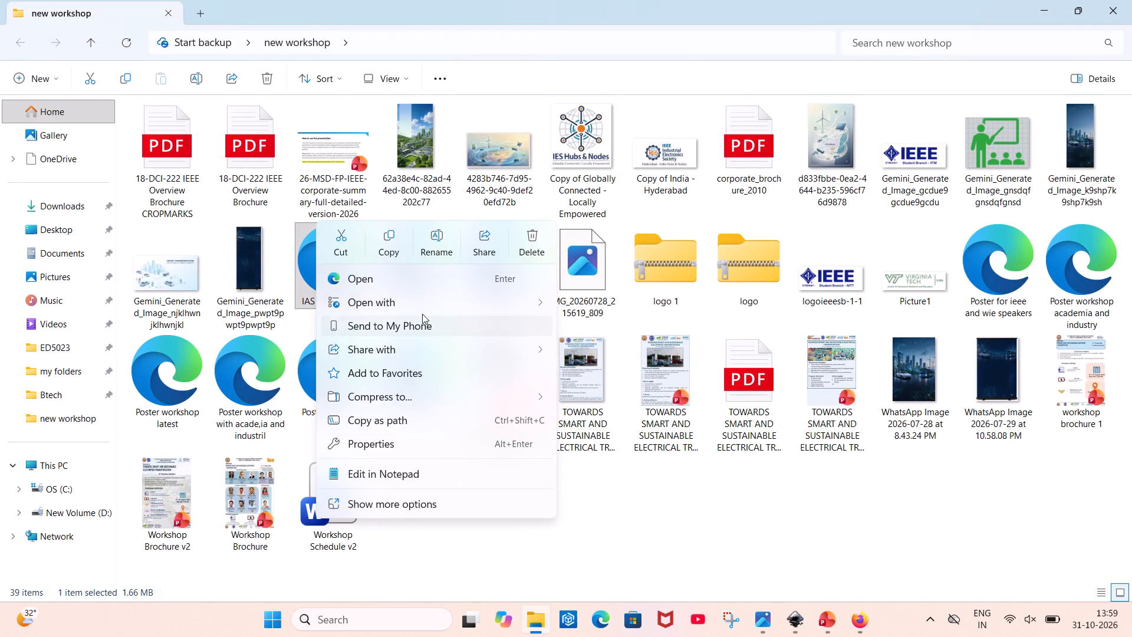
click(422, 314)
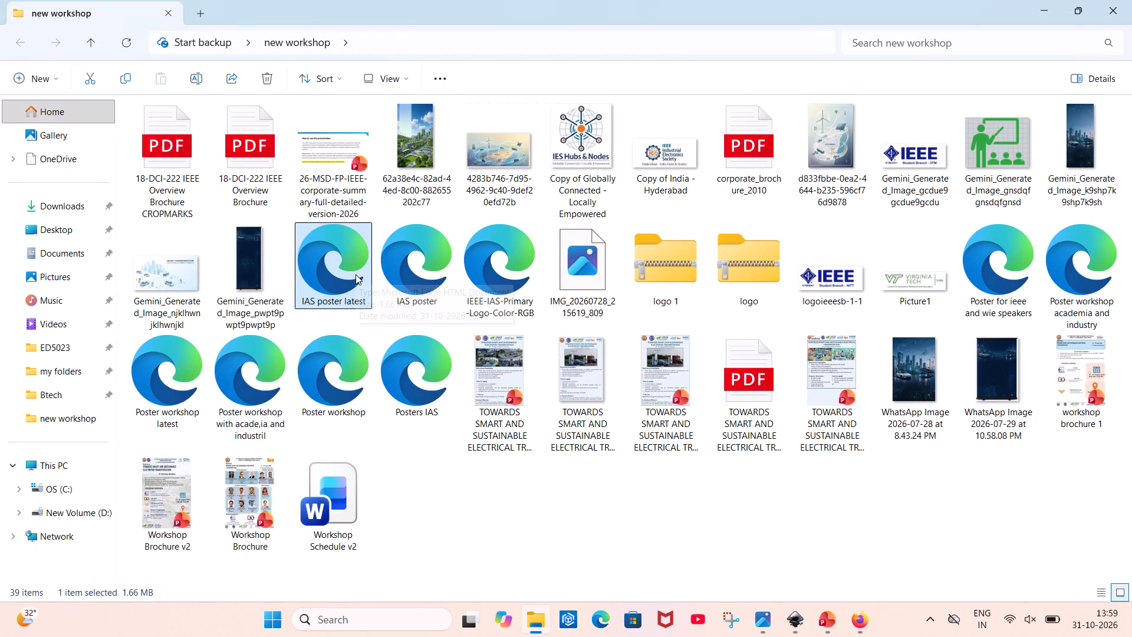
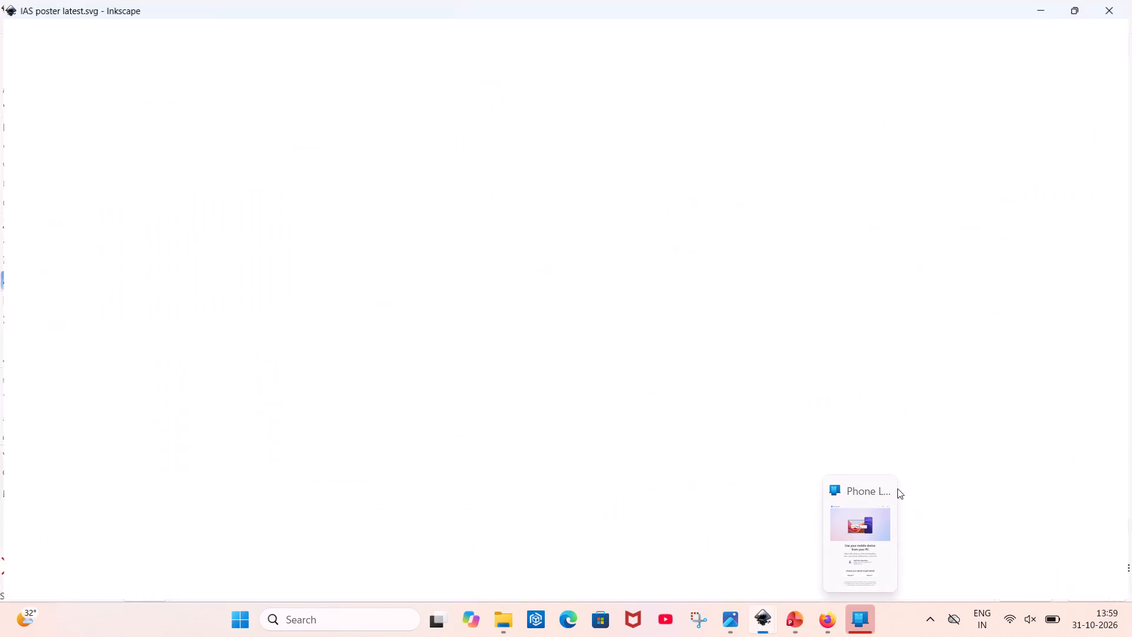
Close the Phone Link window.
click(889, 483)
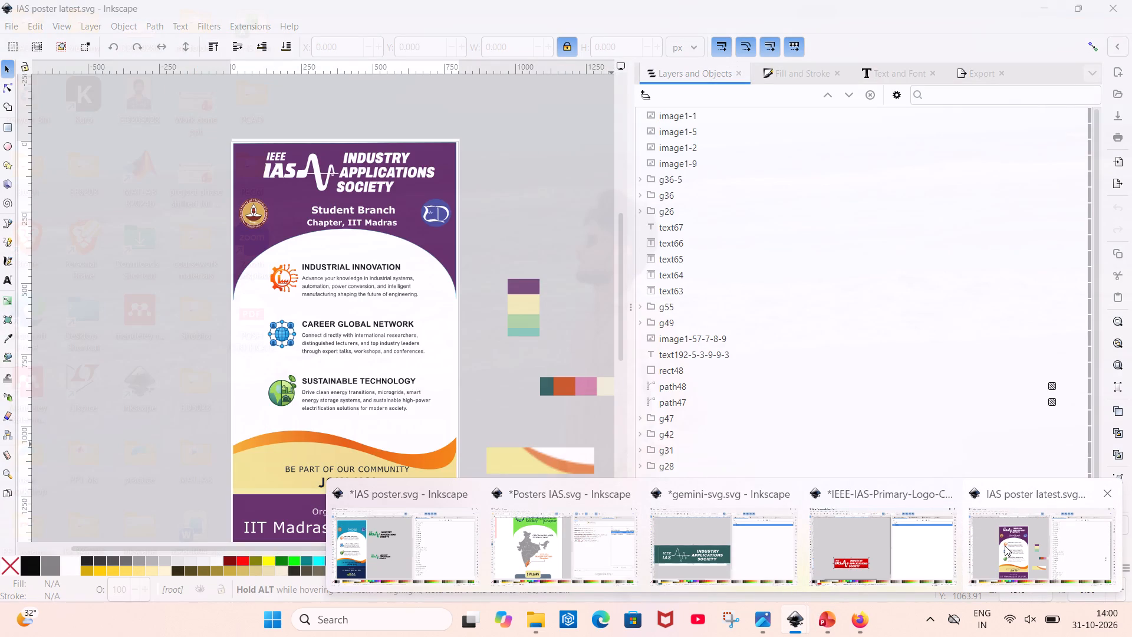
click(1005, 546)
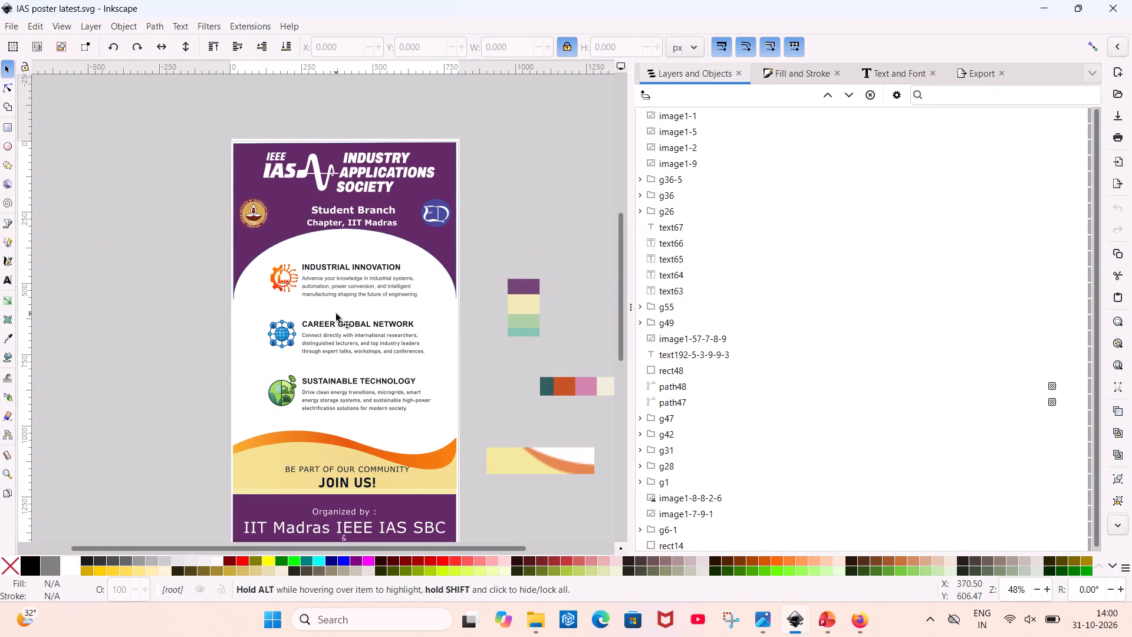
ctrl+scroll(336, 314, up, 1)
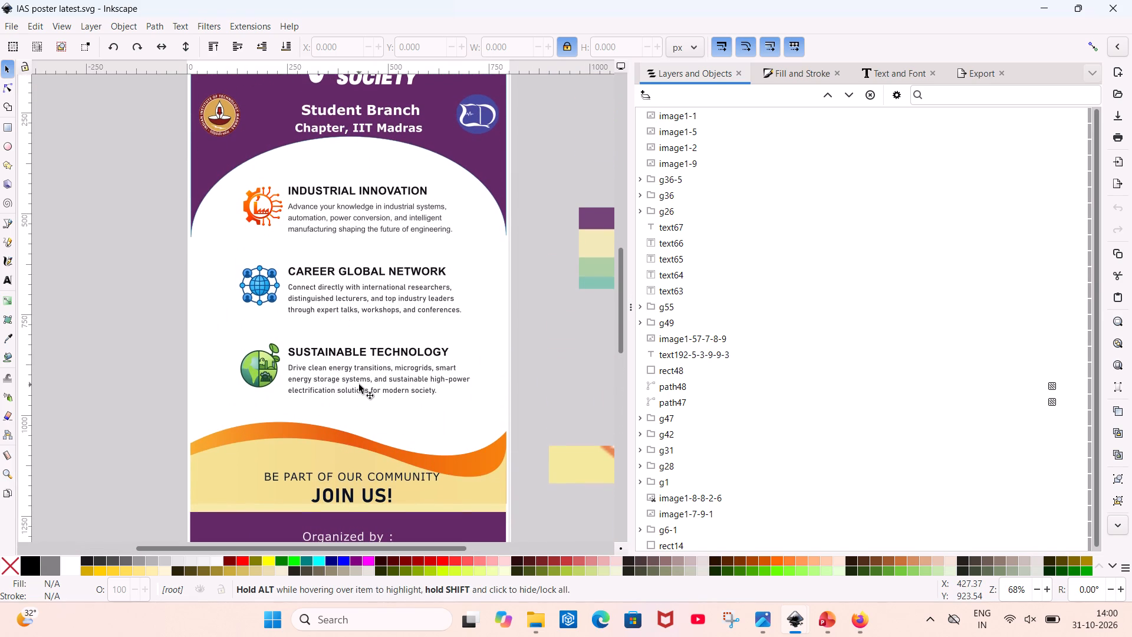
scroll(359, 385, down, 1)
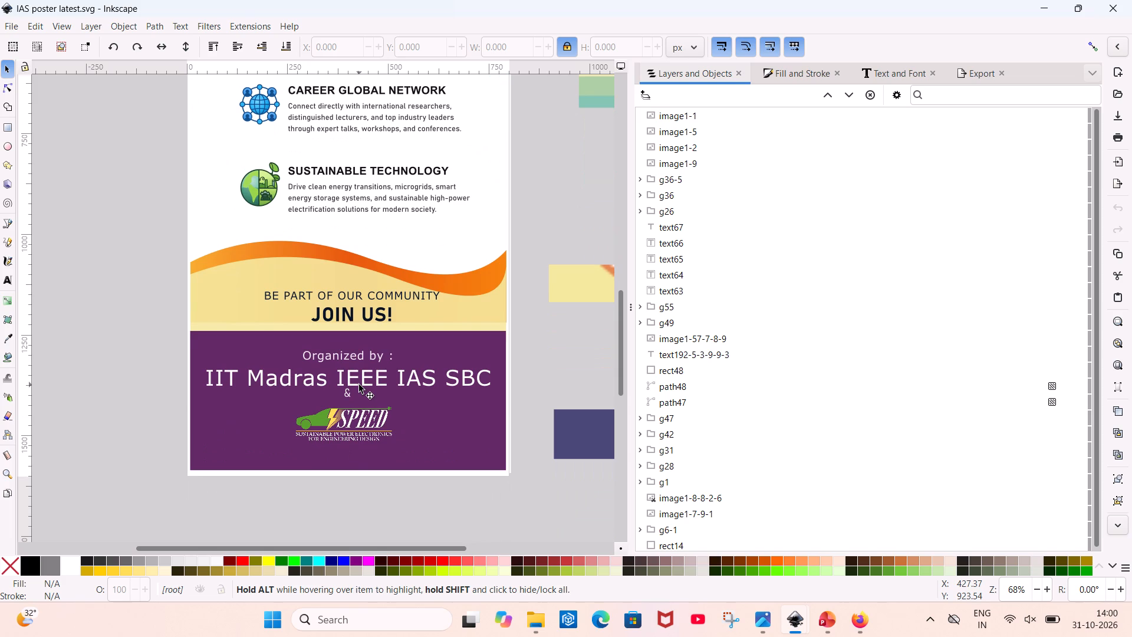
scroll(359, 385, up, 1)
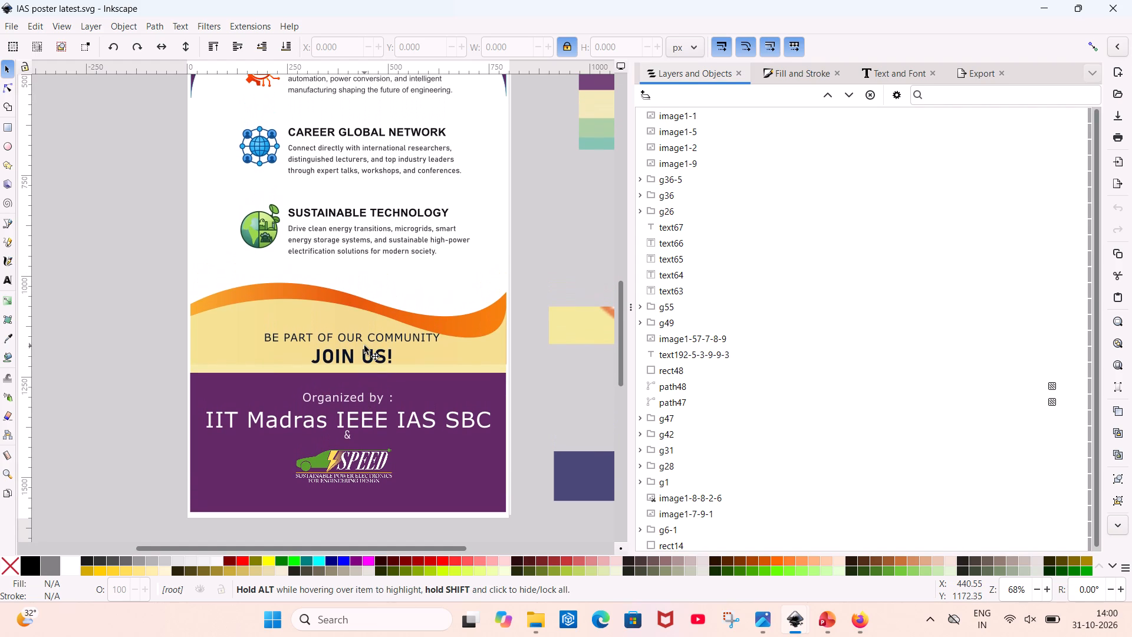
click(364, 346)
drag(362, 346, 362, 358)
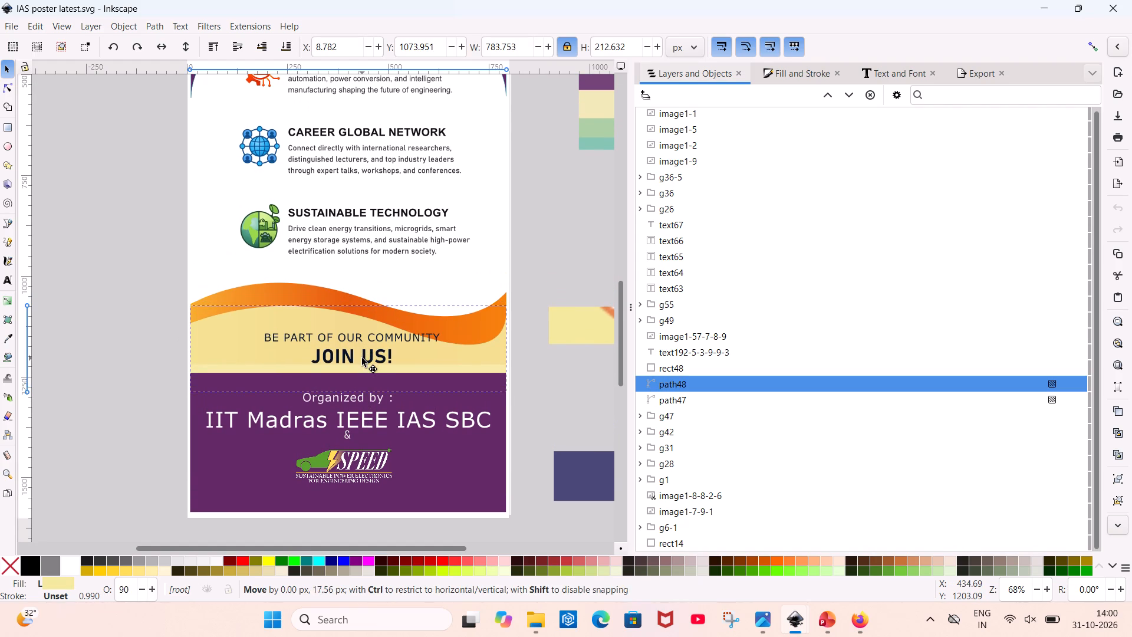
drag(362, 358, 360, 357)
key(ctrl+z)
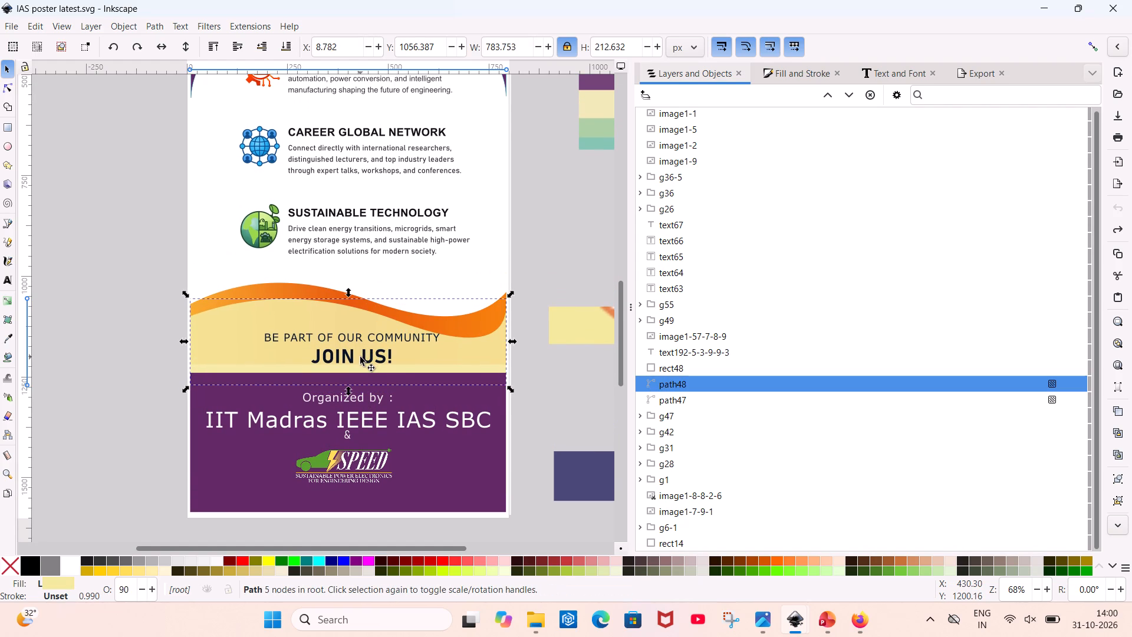
Move the "BE PART OF OUR COMMUNITY / JOIN US!" group slightly down and left, to about X 190, Y 1152 px.
click(373, 357)
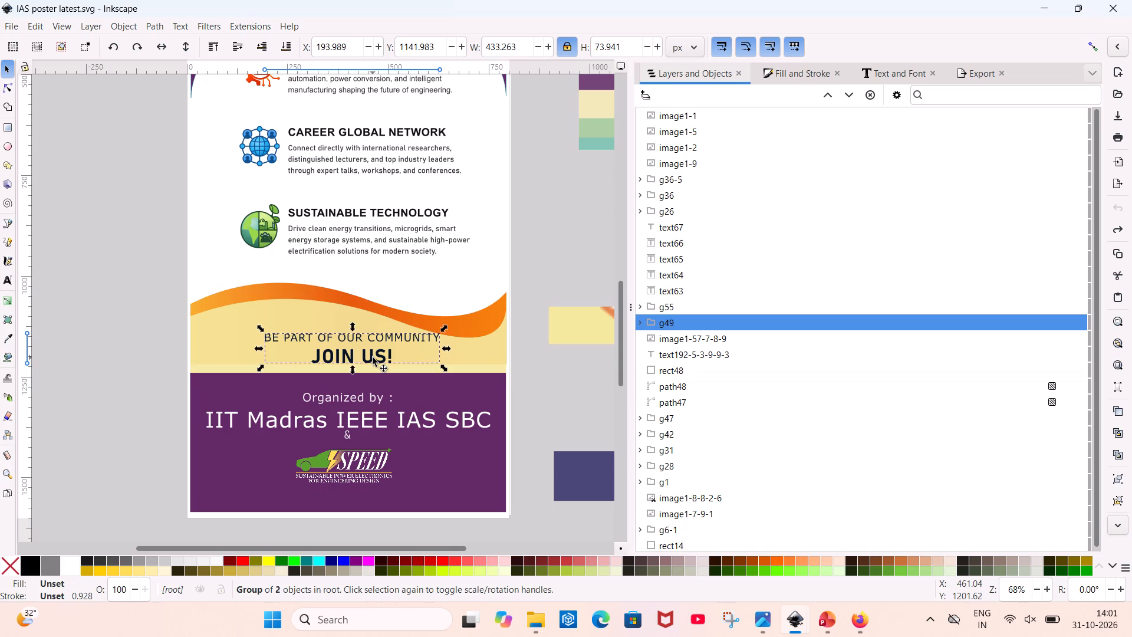
drag(371, 356, 368, 363)
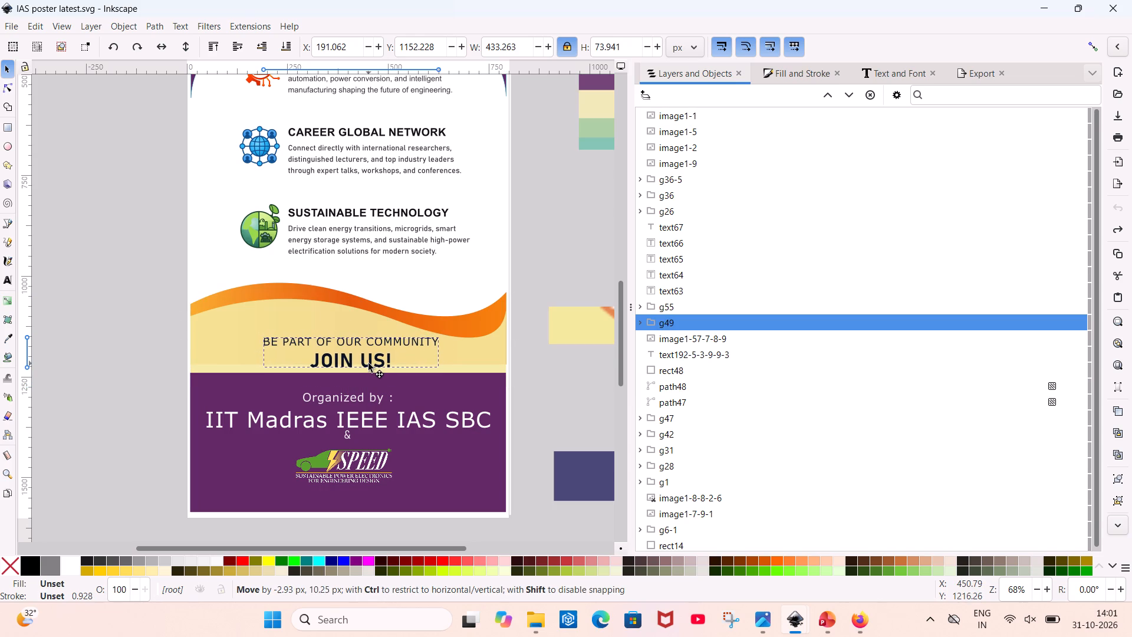
drag(368, 363, 367, 363)
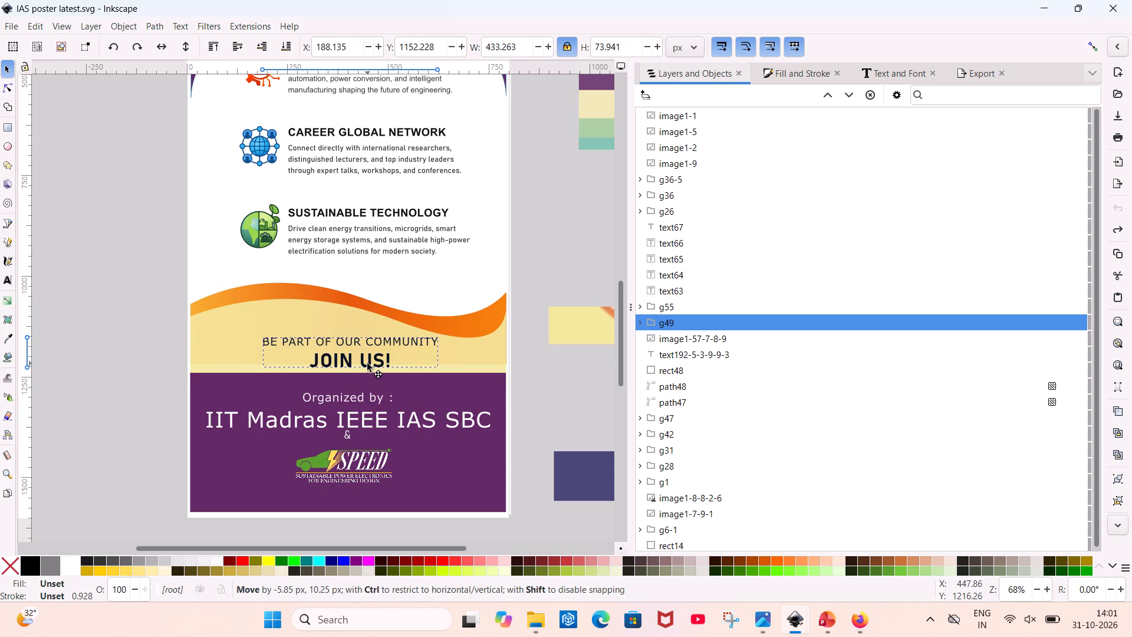
drag(367, 363, 368, 363)
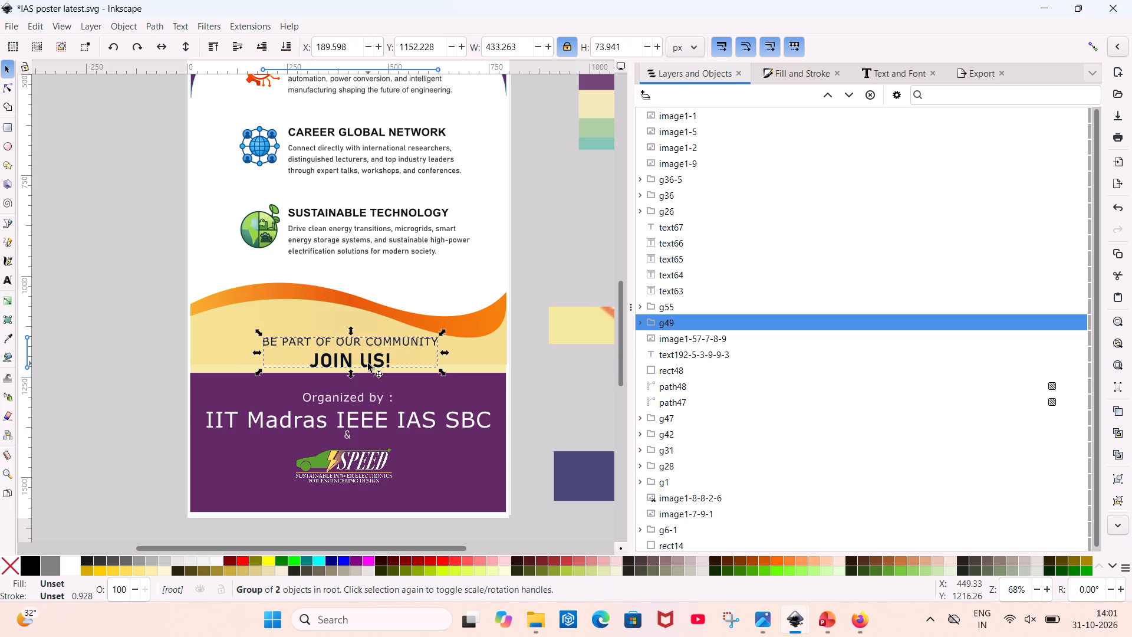
click(577, 193)
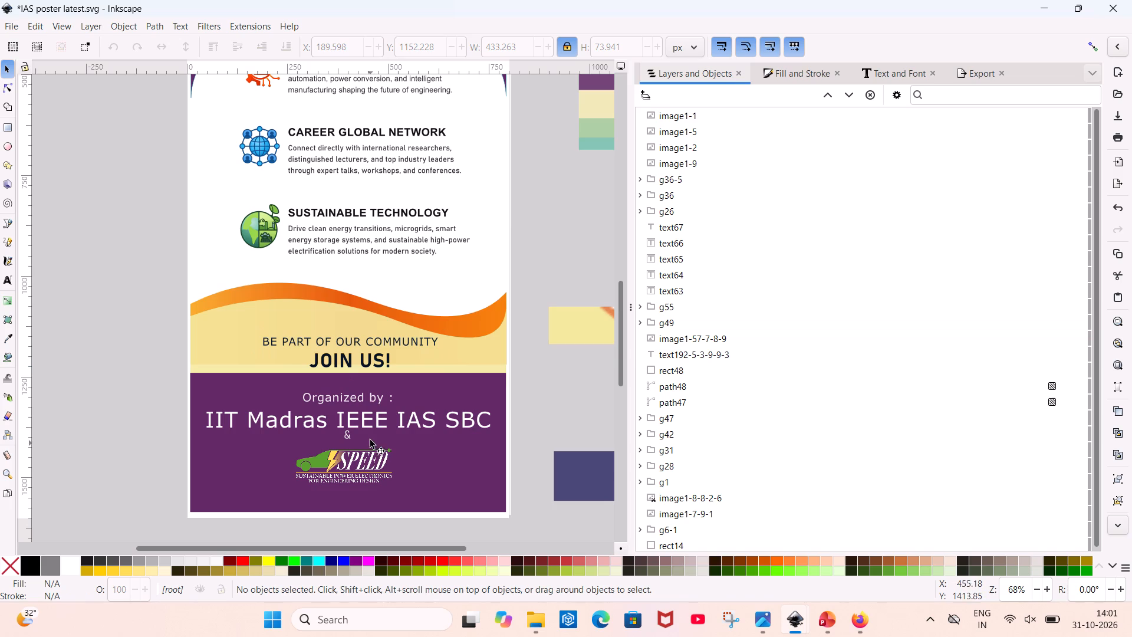
Move only the "Organized by :" text inside its group slightly right and up, to about X 297, Y 1286 px.
click(345, 395)
click(345, 395)
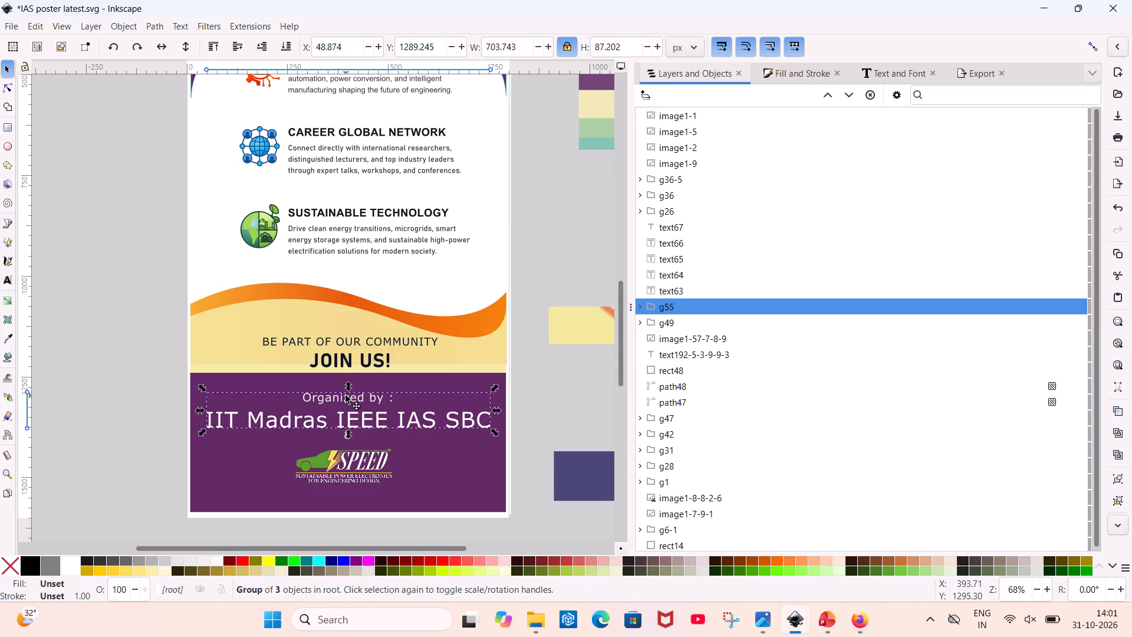
click(345, 395)
click(345, 395)
click(345, 395)
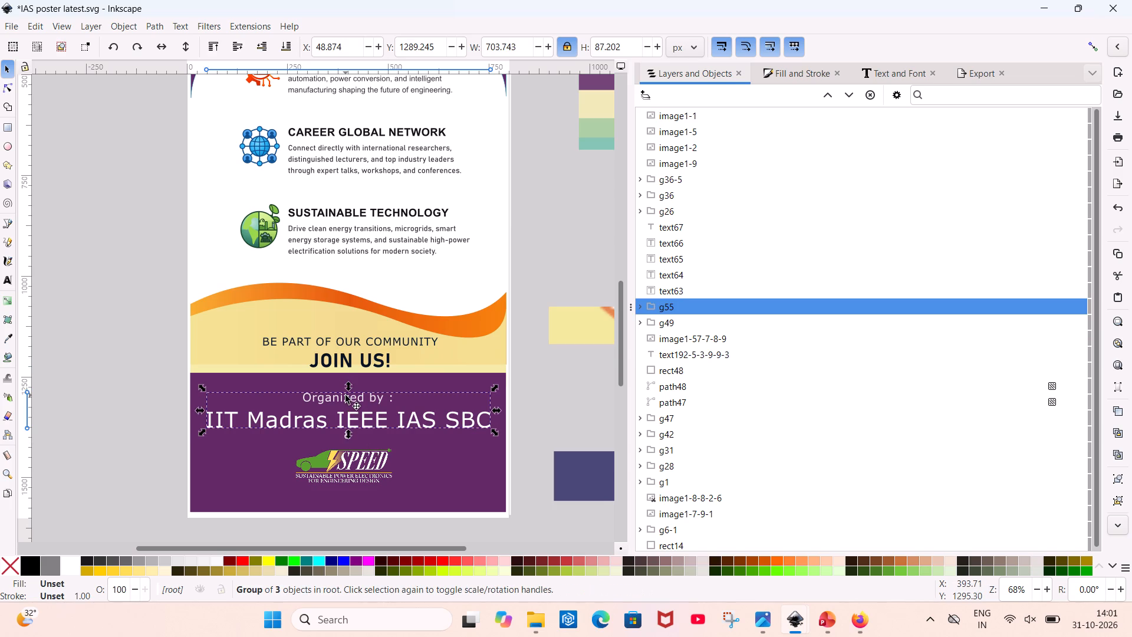
click(345, 395)
click(356, 402)
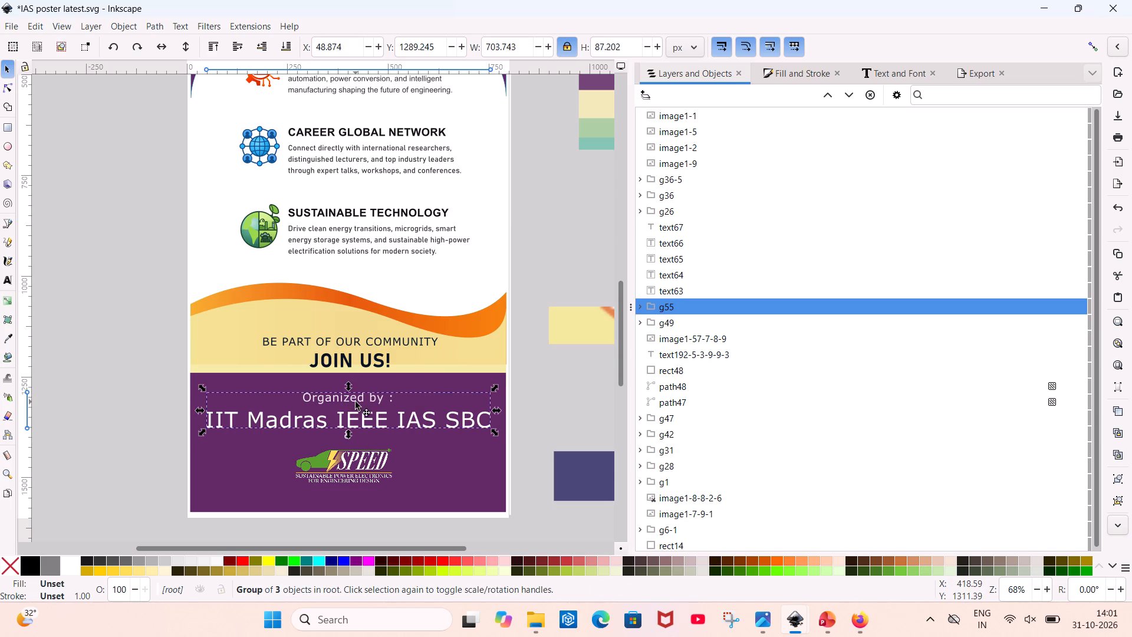
click(356, 402)
click(362, 421)
click(362, 421)
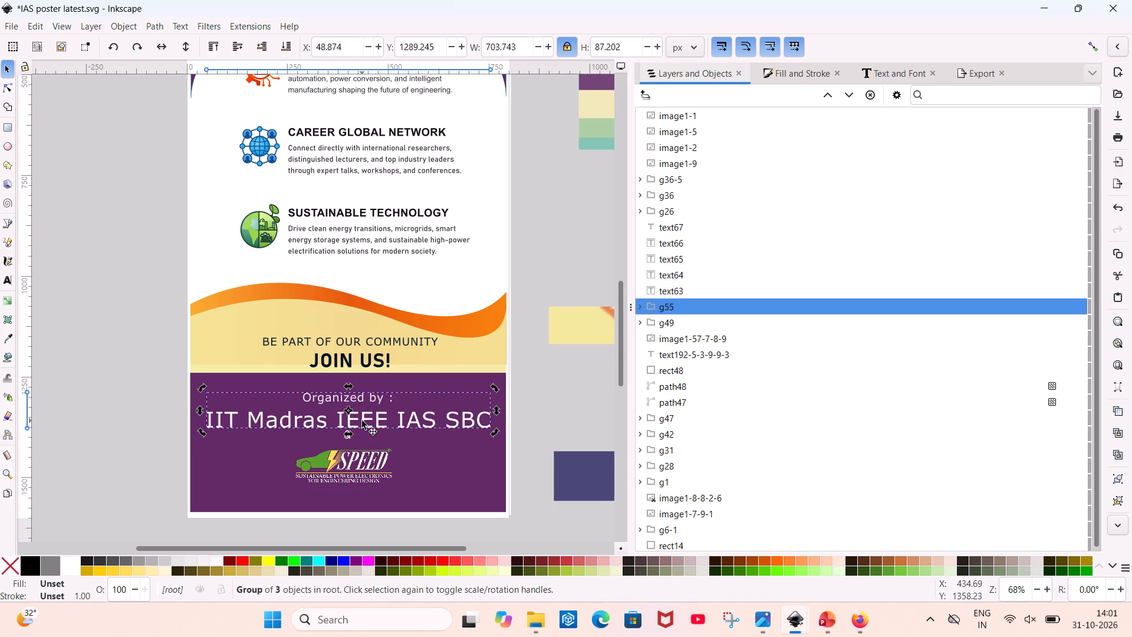
click(368, 441)
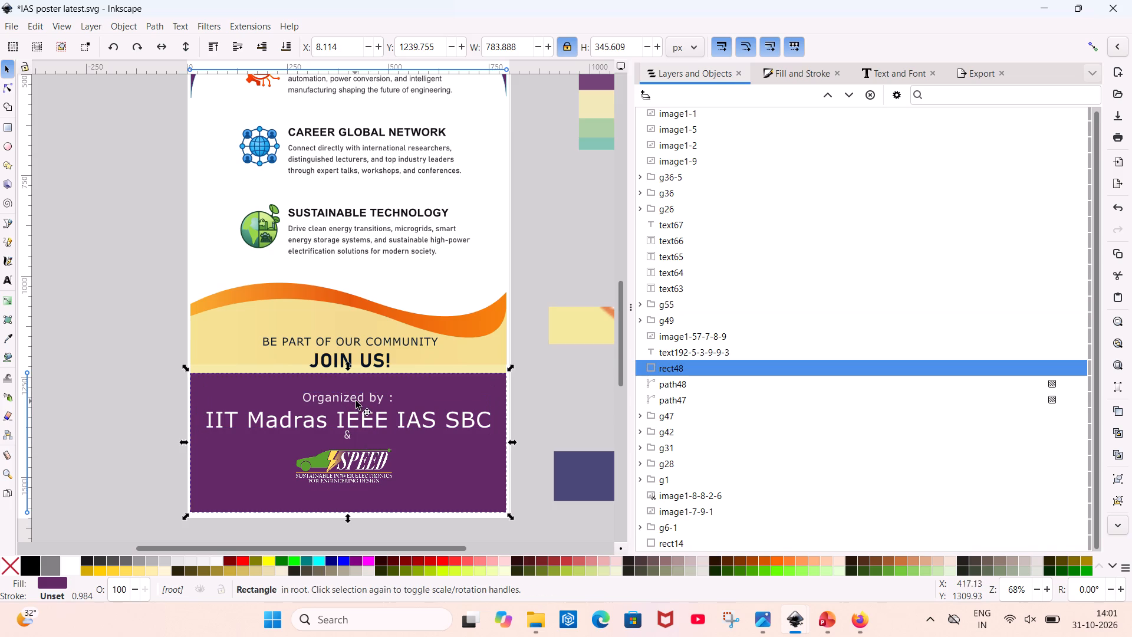
click(356, 401)
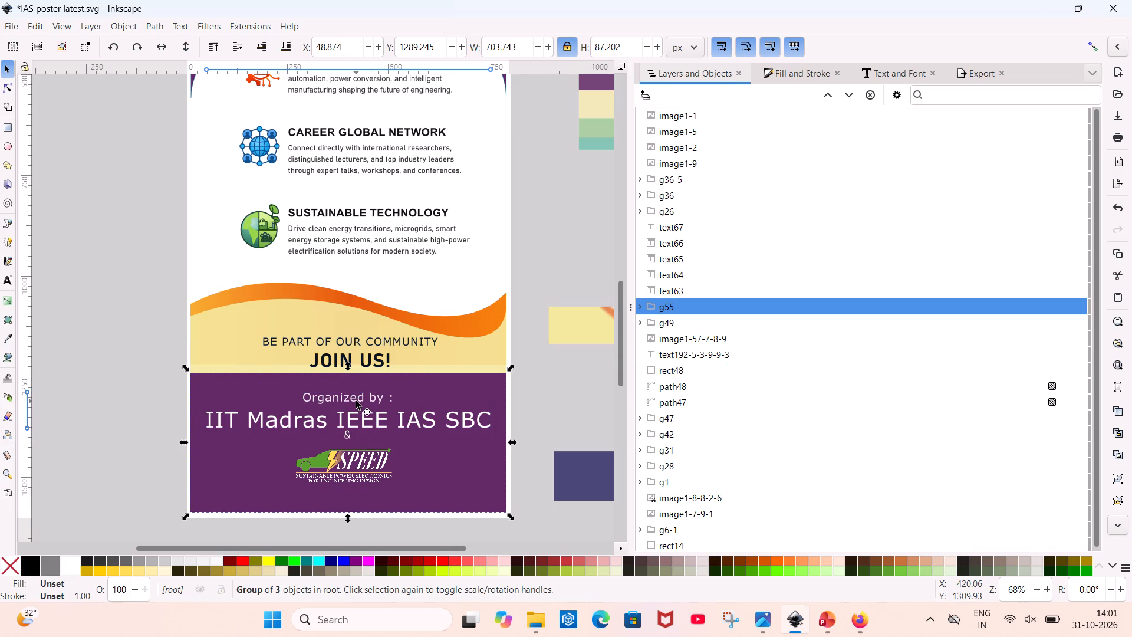
key(t)
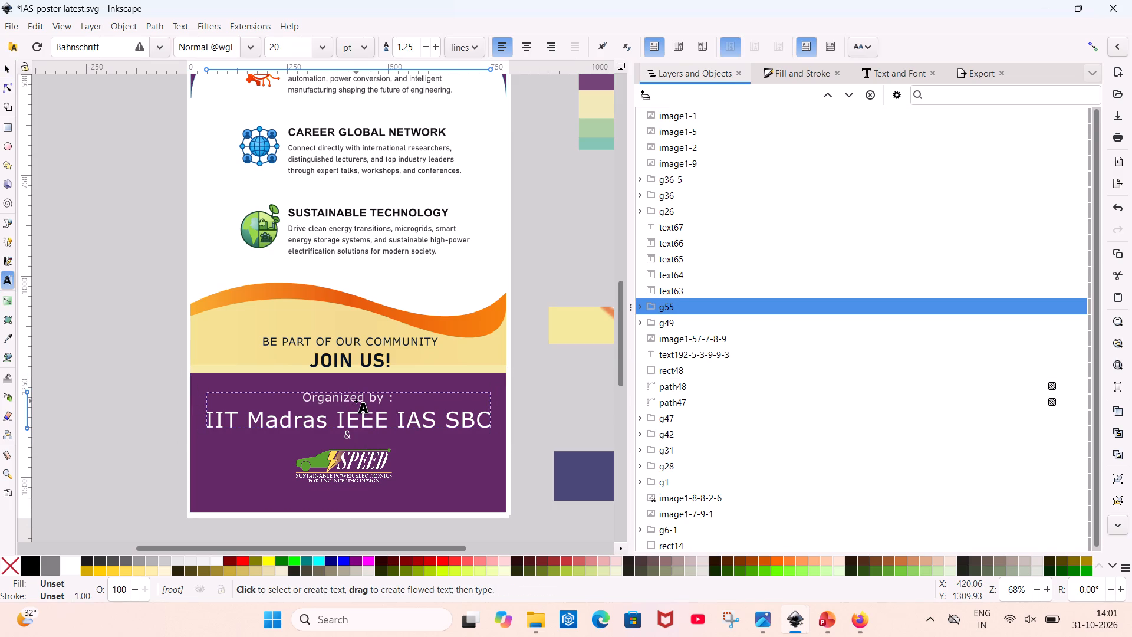
click(363, 398)
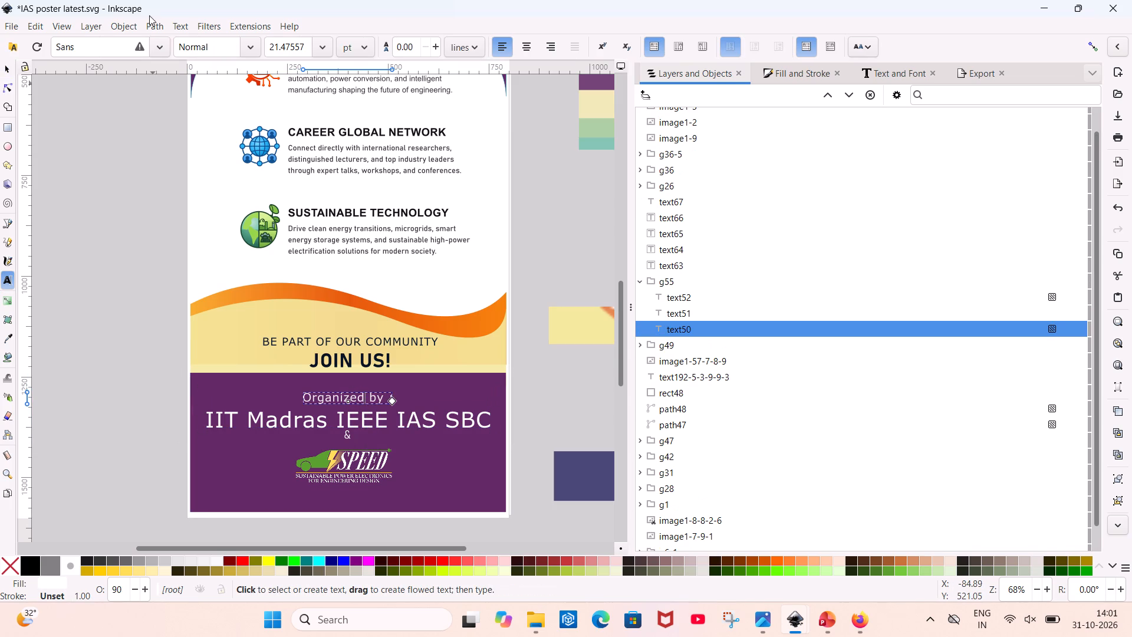
click(6, 72)
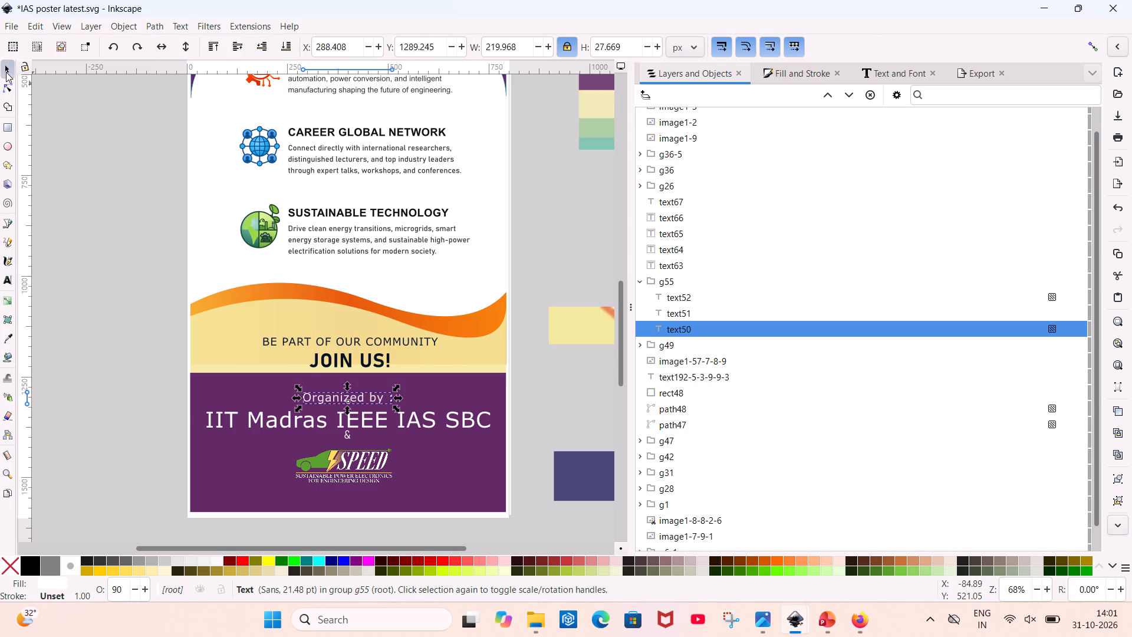
drag(325, 396, 334, 396)
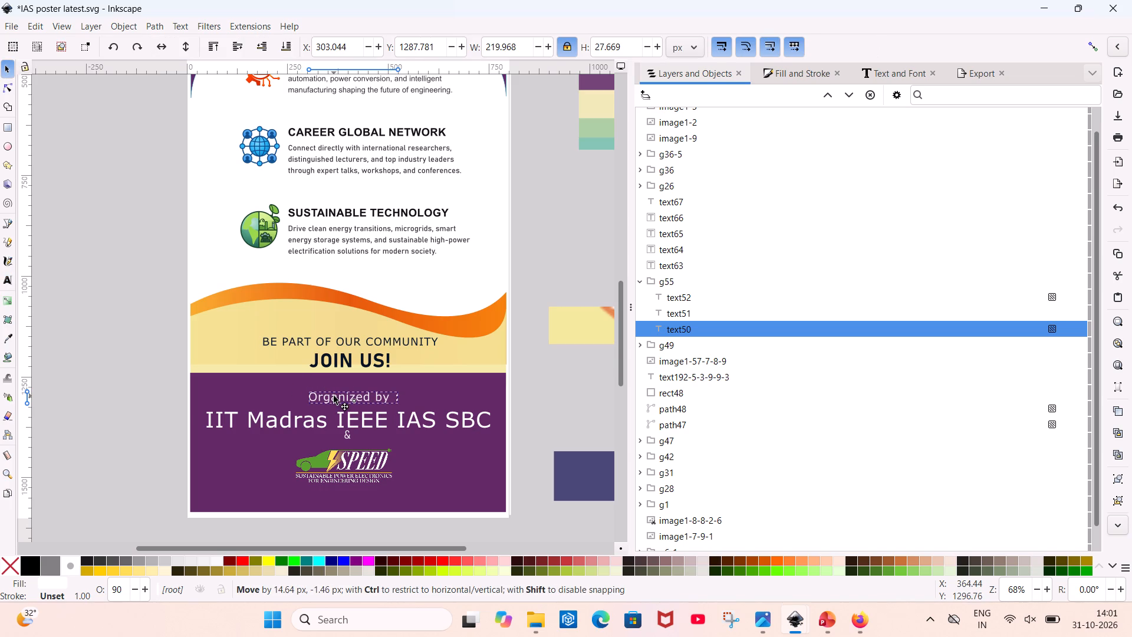
drag(334, 396, 333, 396)
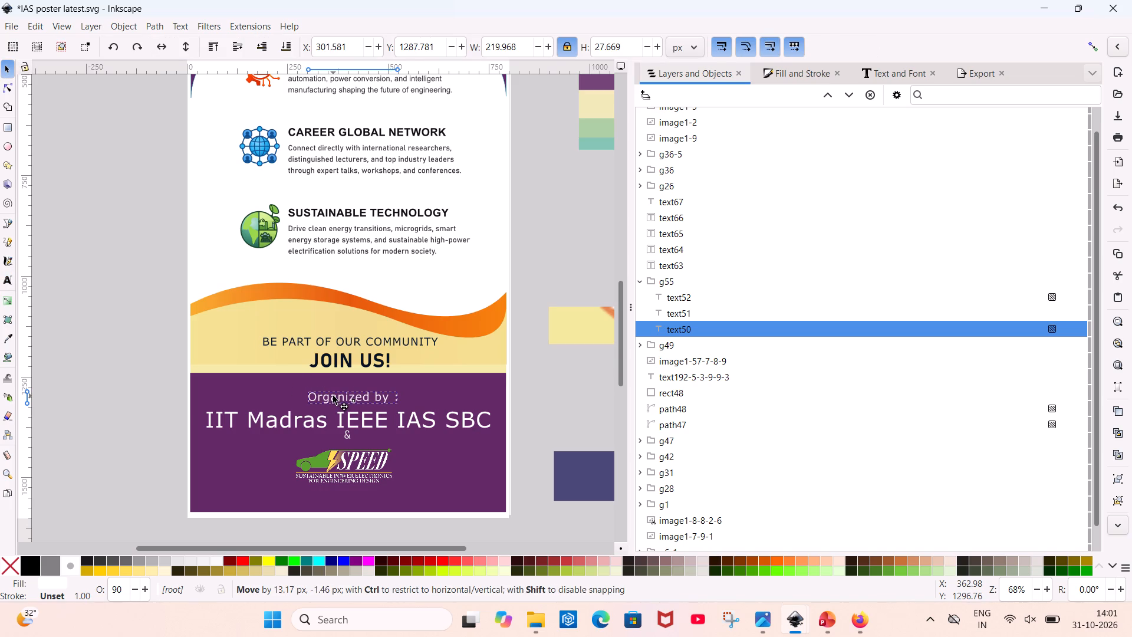
drag(333, 396, 331, 396)
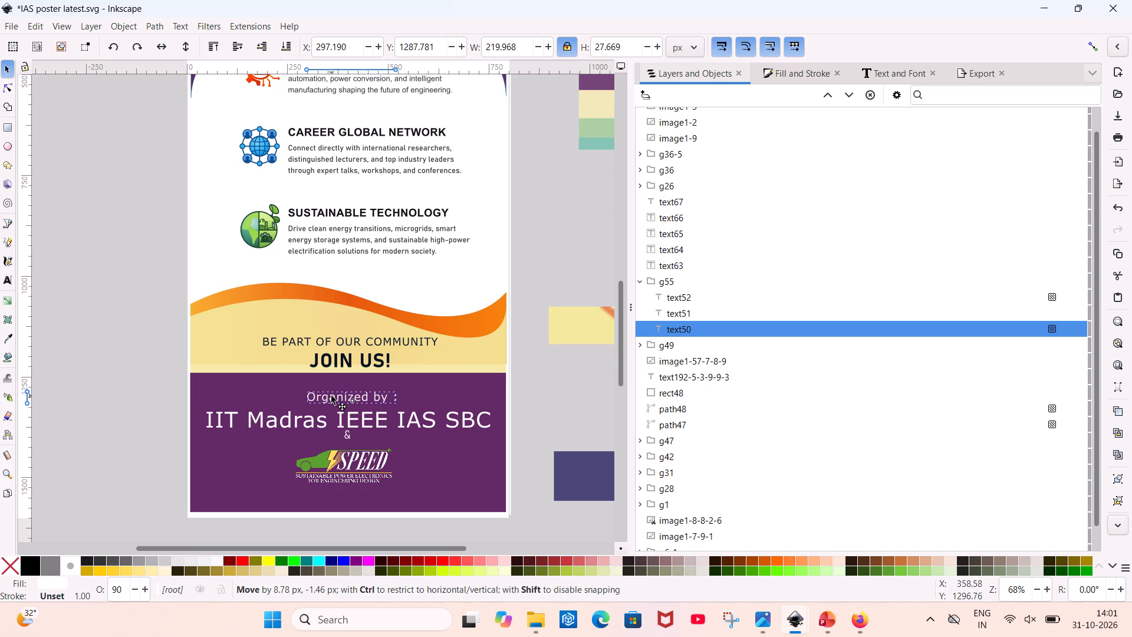
drag(331, 396, 331, 395)
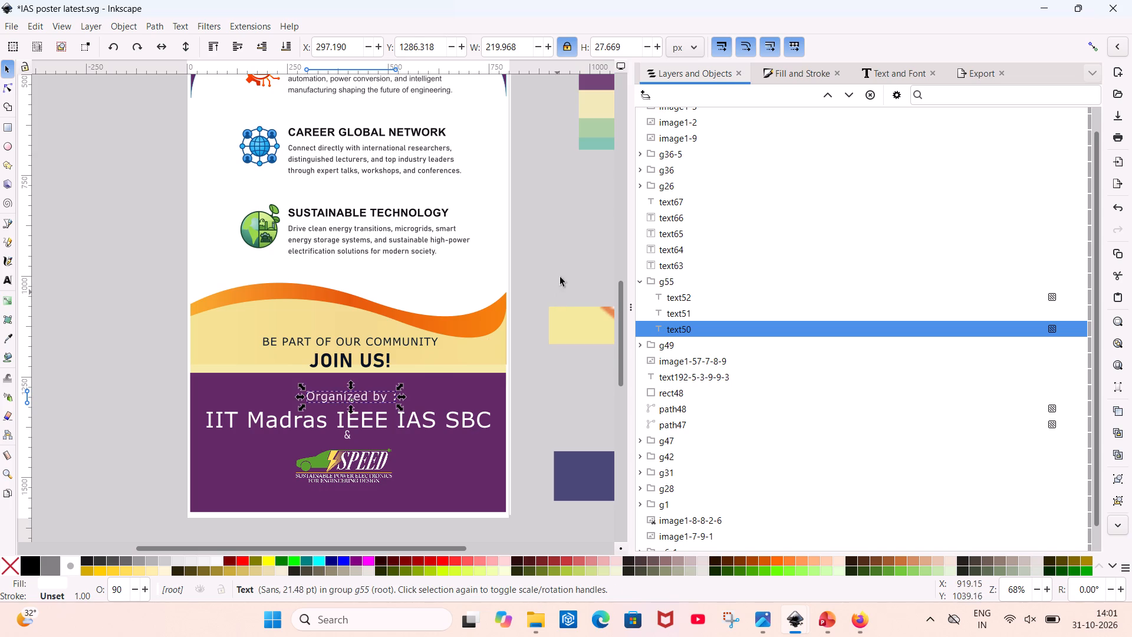
click(560, 260)
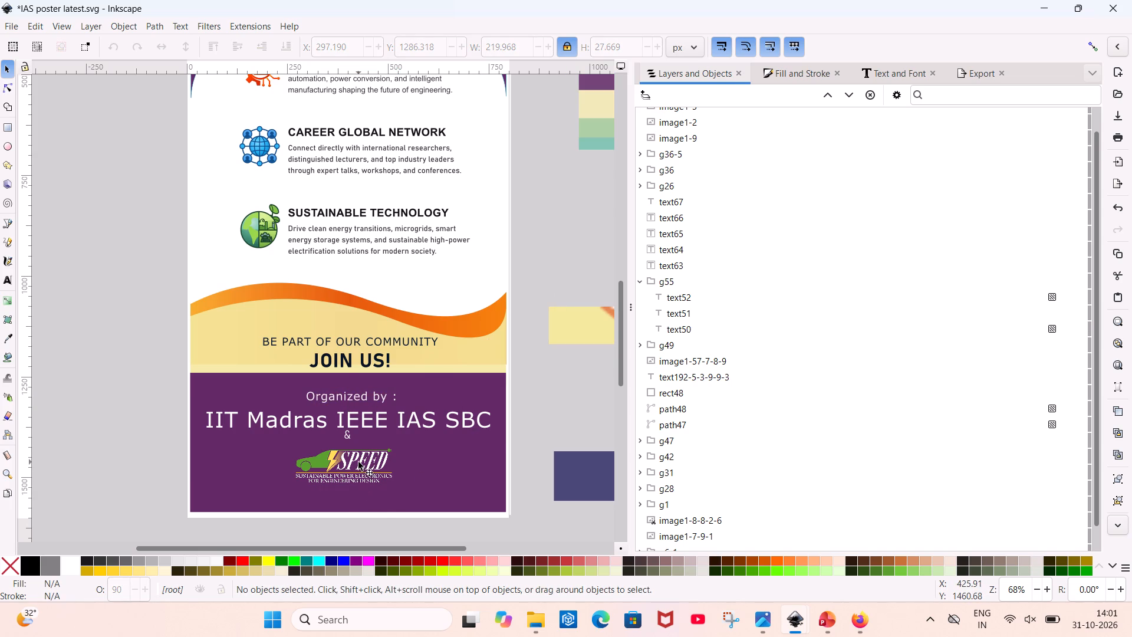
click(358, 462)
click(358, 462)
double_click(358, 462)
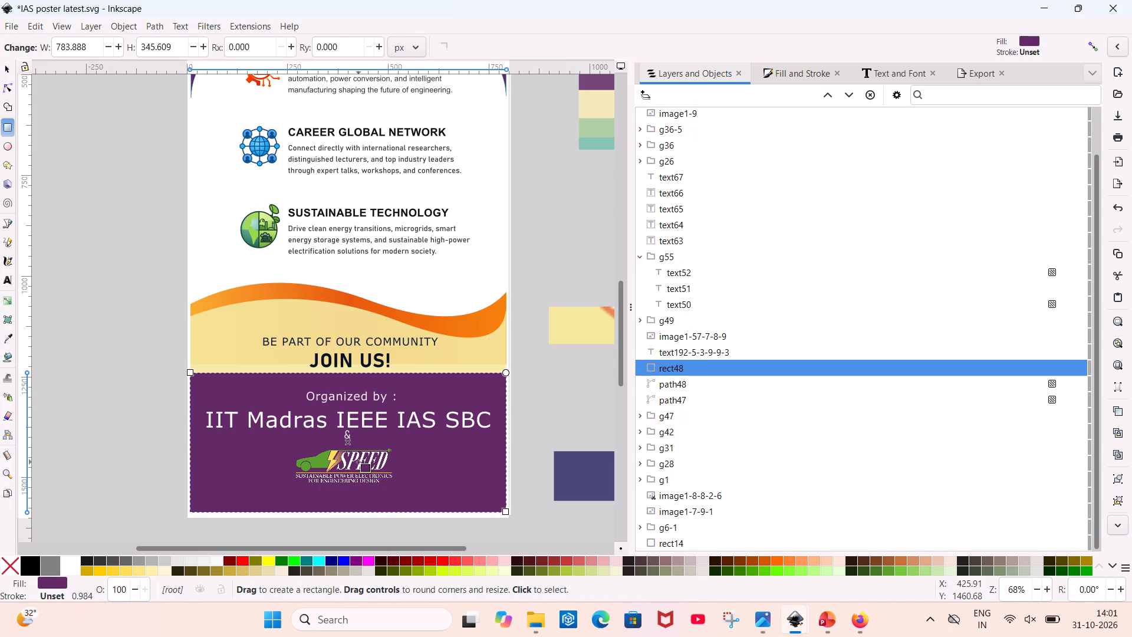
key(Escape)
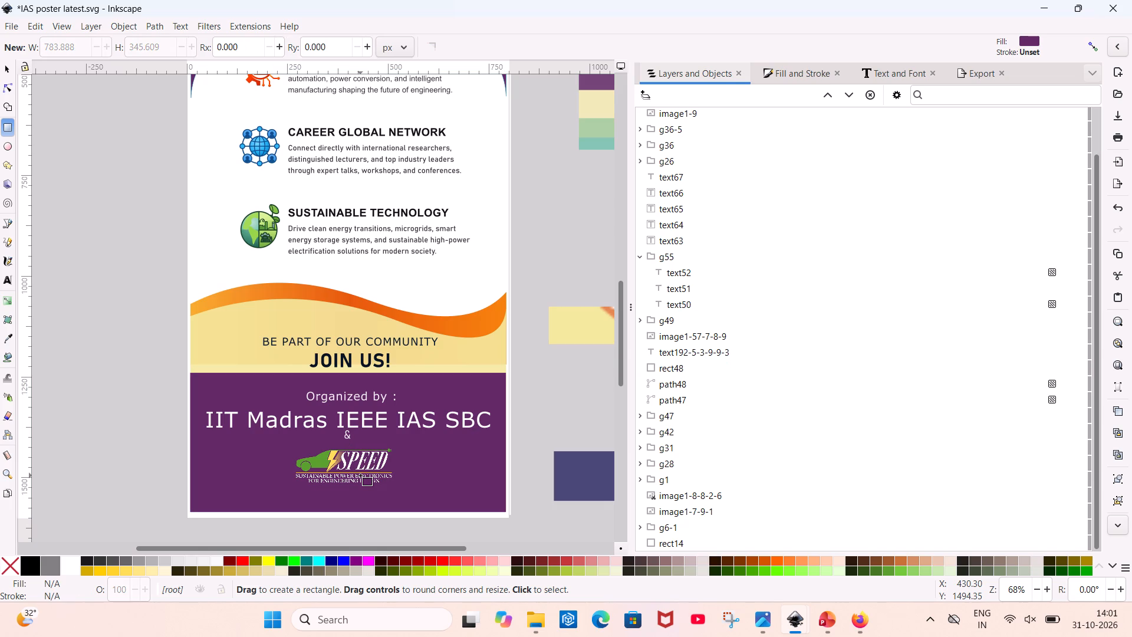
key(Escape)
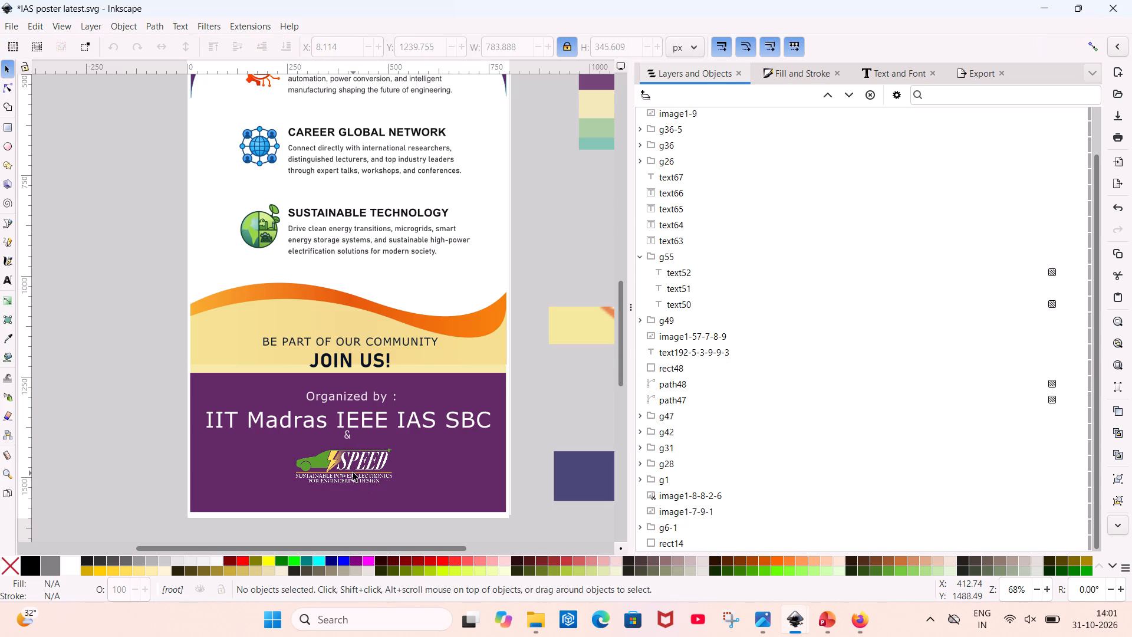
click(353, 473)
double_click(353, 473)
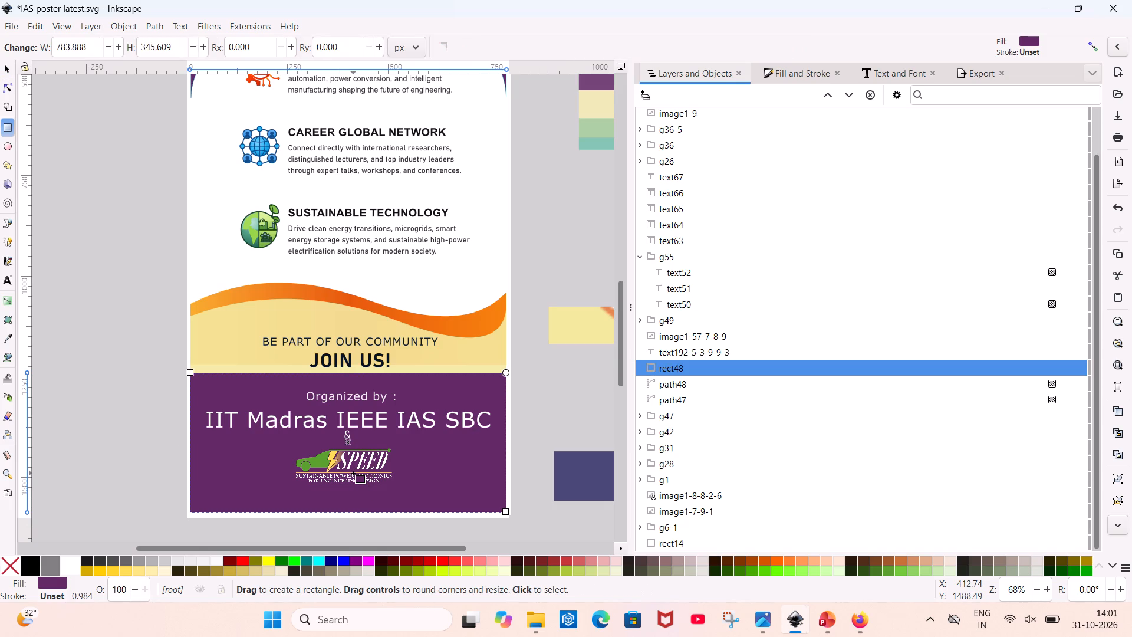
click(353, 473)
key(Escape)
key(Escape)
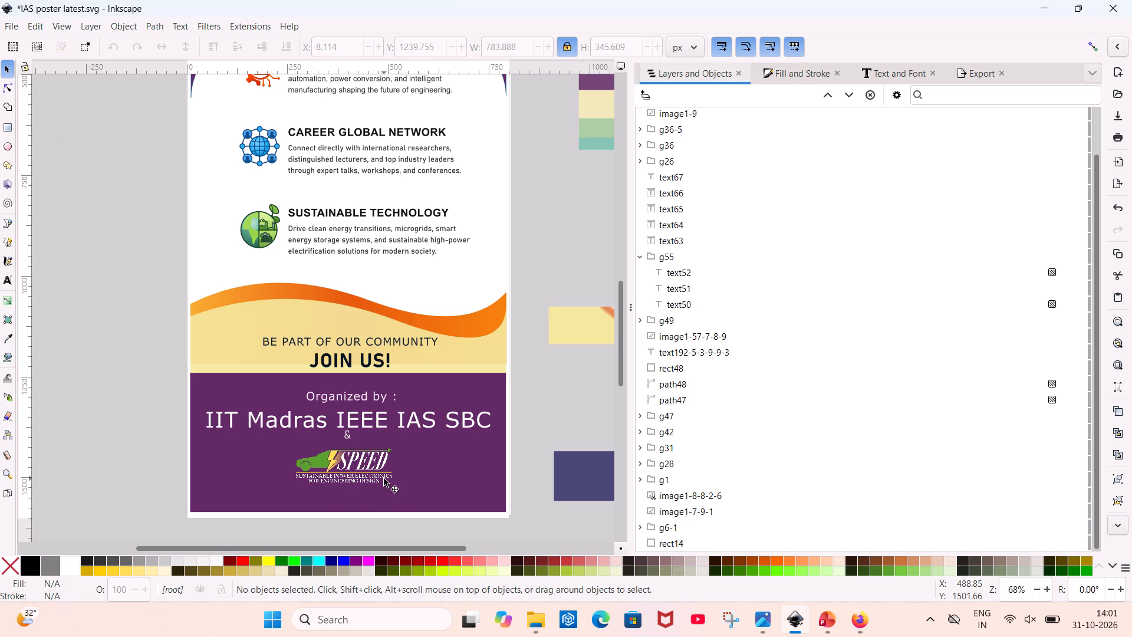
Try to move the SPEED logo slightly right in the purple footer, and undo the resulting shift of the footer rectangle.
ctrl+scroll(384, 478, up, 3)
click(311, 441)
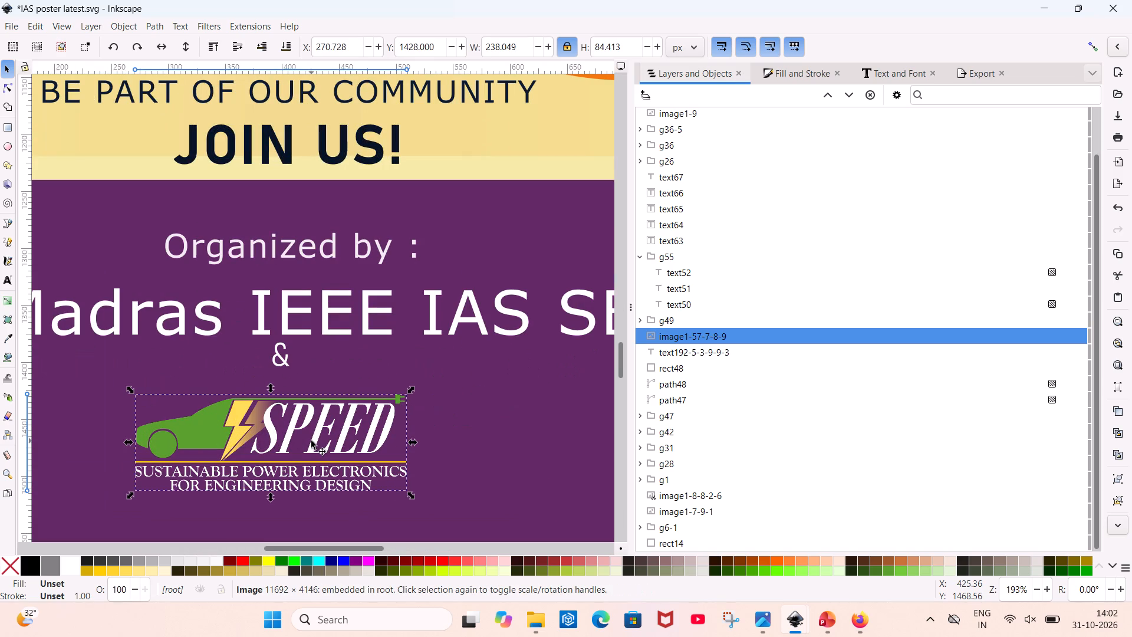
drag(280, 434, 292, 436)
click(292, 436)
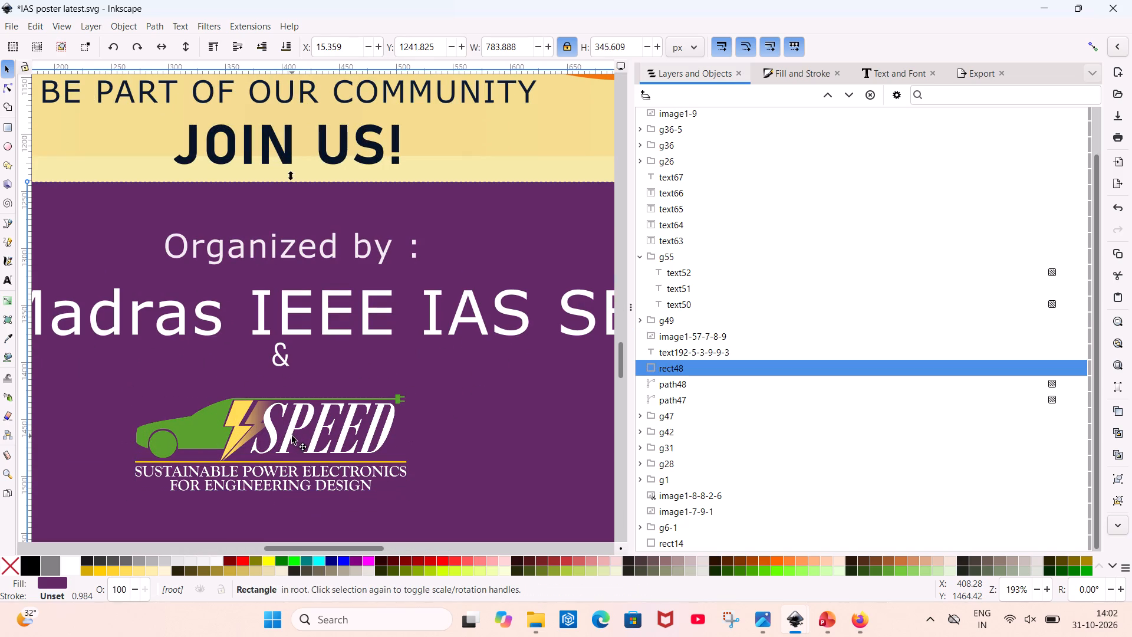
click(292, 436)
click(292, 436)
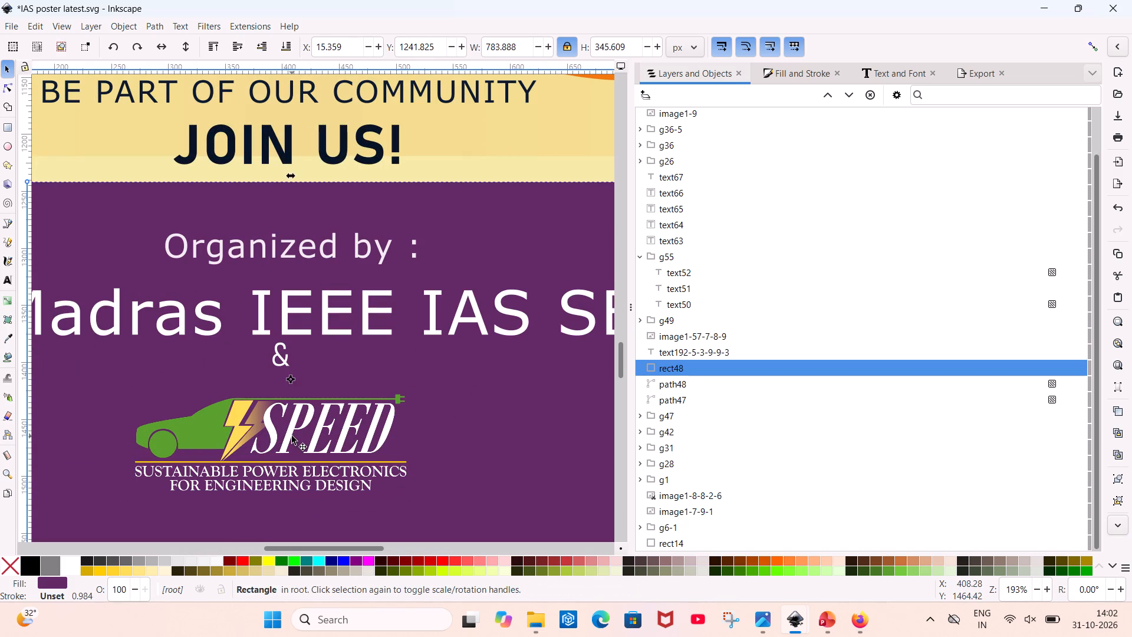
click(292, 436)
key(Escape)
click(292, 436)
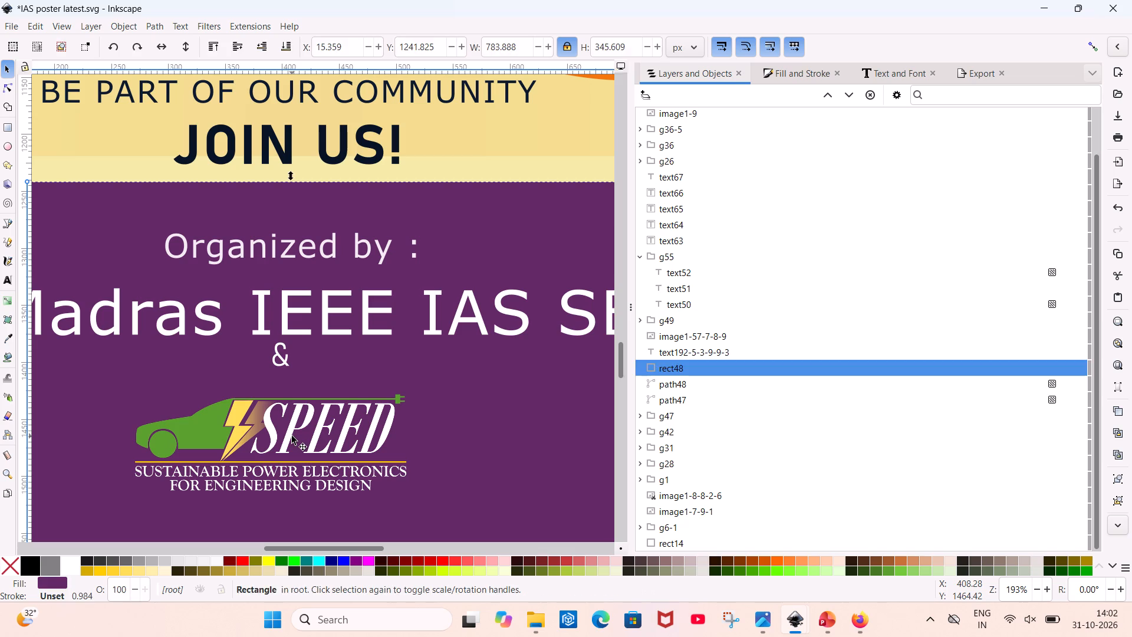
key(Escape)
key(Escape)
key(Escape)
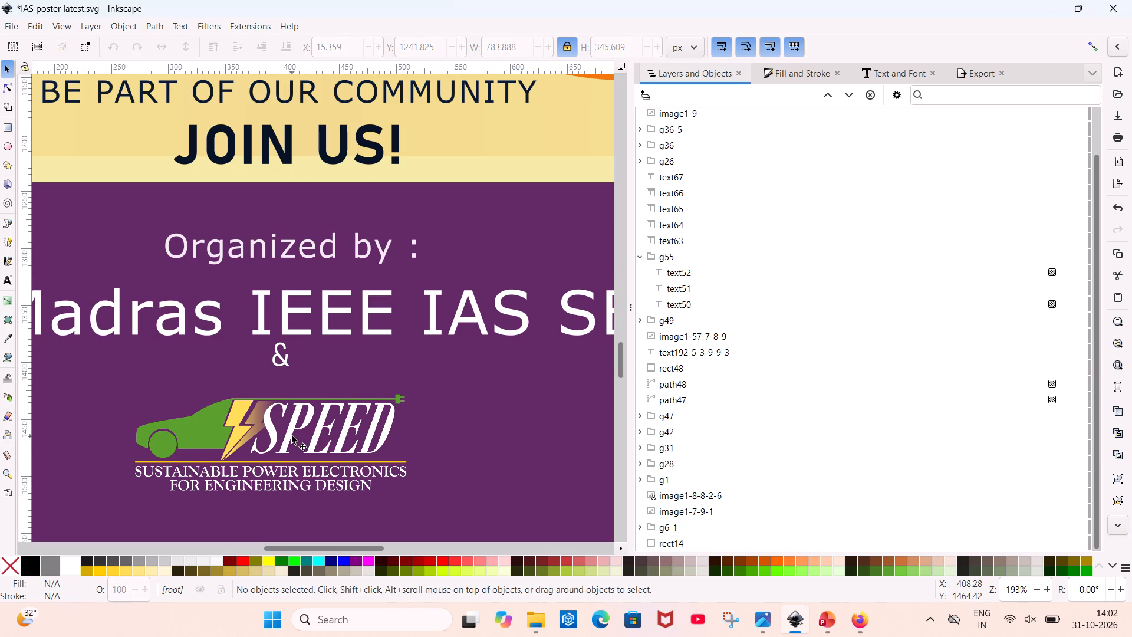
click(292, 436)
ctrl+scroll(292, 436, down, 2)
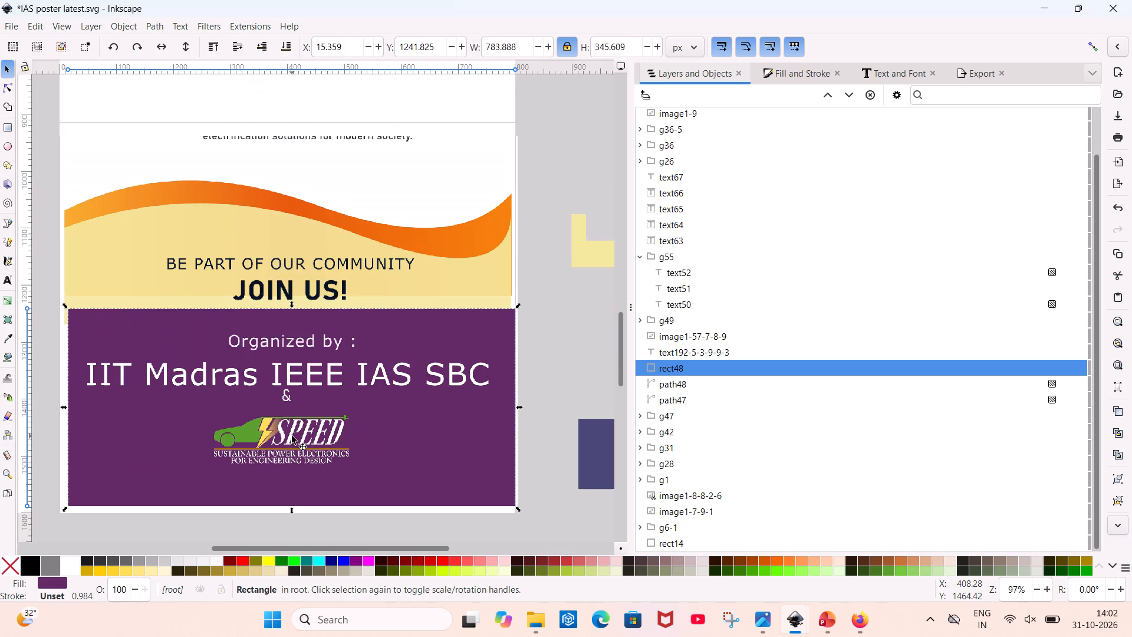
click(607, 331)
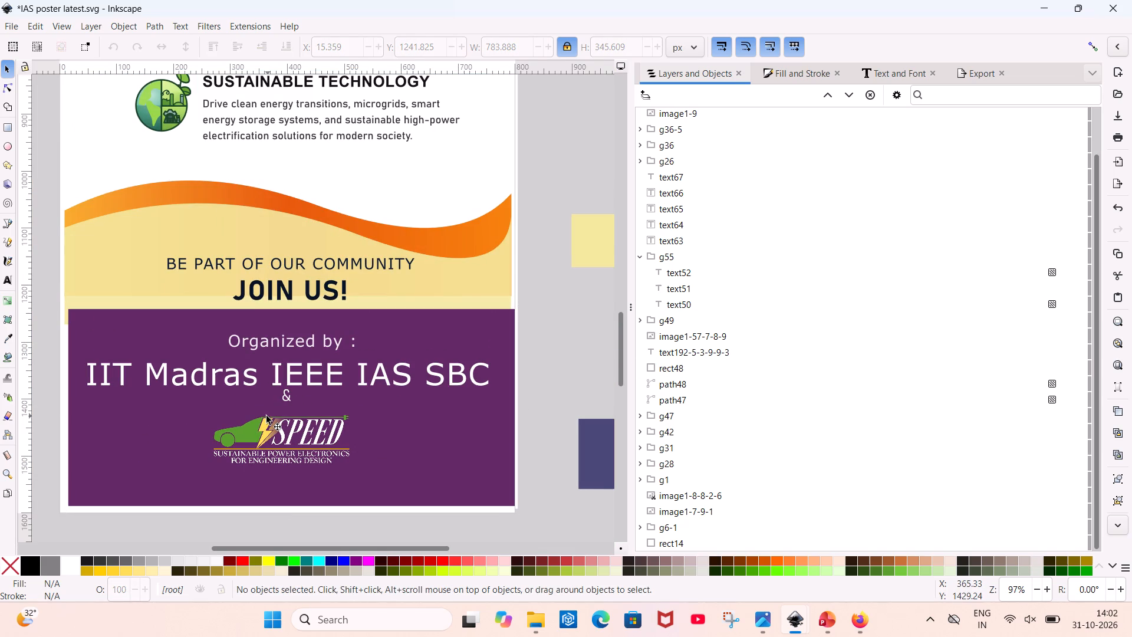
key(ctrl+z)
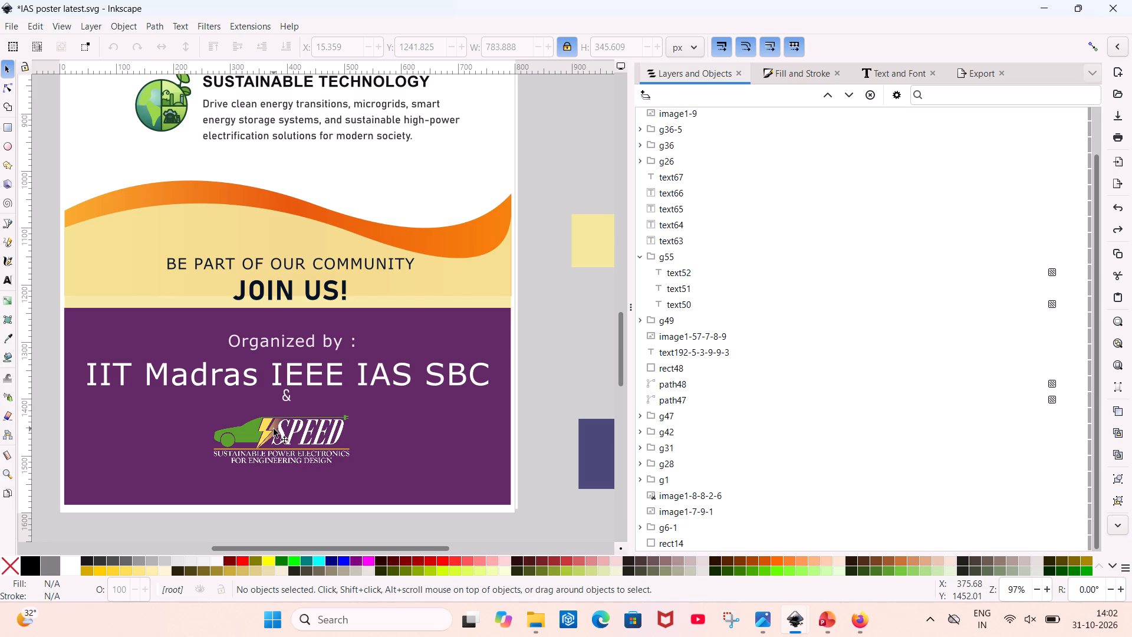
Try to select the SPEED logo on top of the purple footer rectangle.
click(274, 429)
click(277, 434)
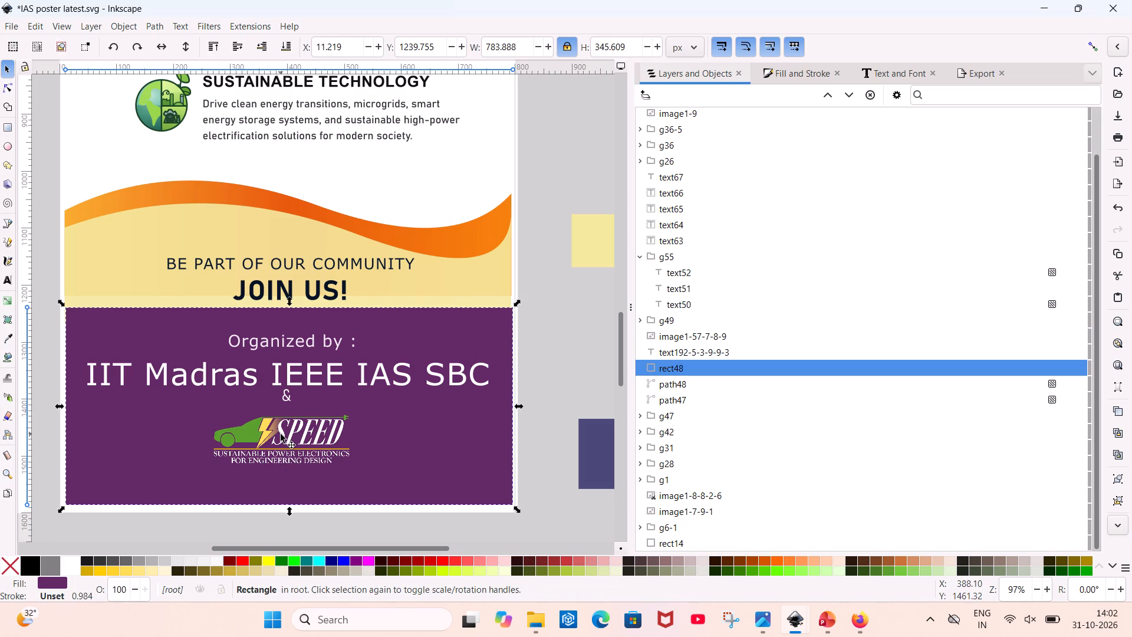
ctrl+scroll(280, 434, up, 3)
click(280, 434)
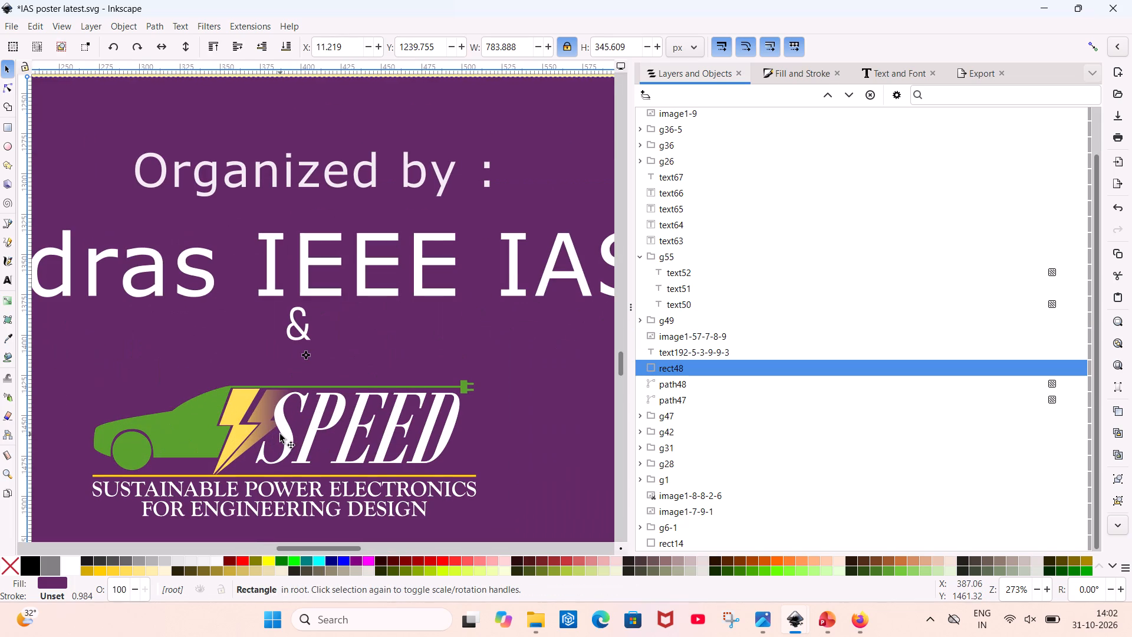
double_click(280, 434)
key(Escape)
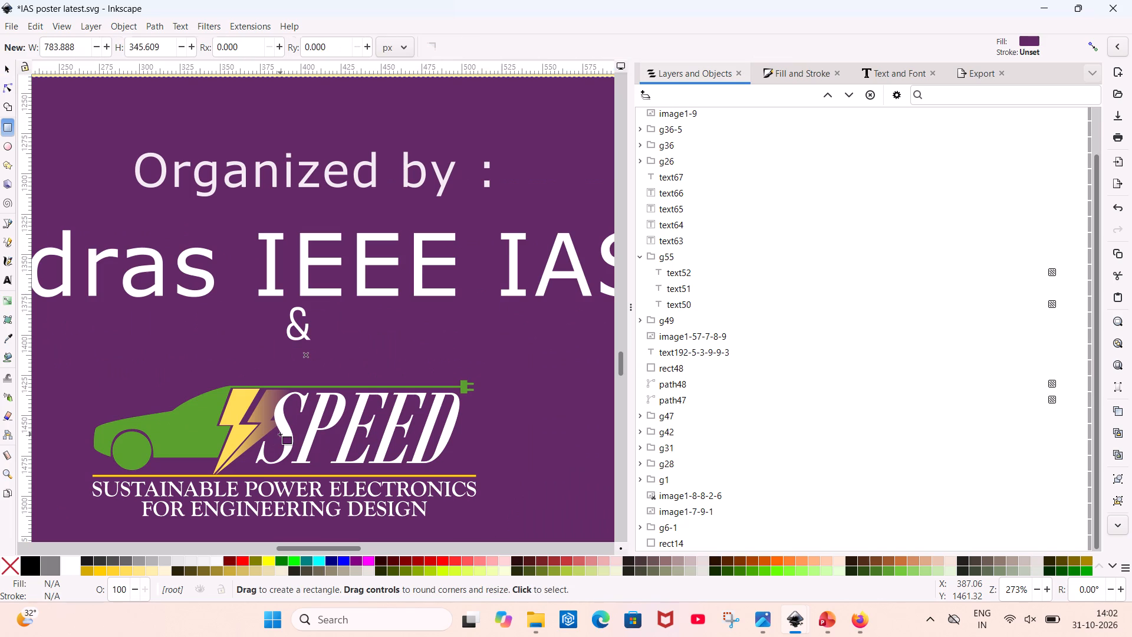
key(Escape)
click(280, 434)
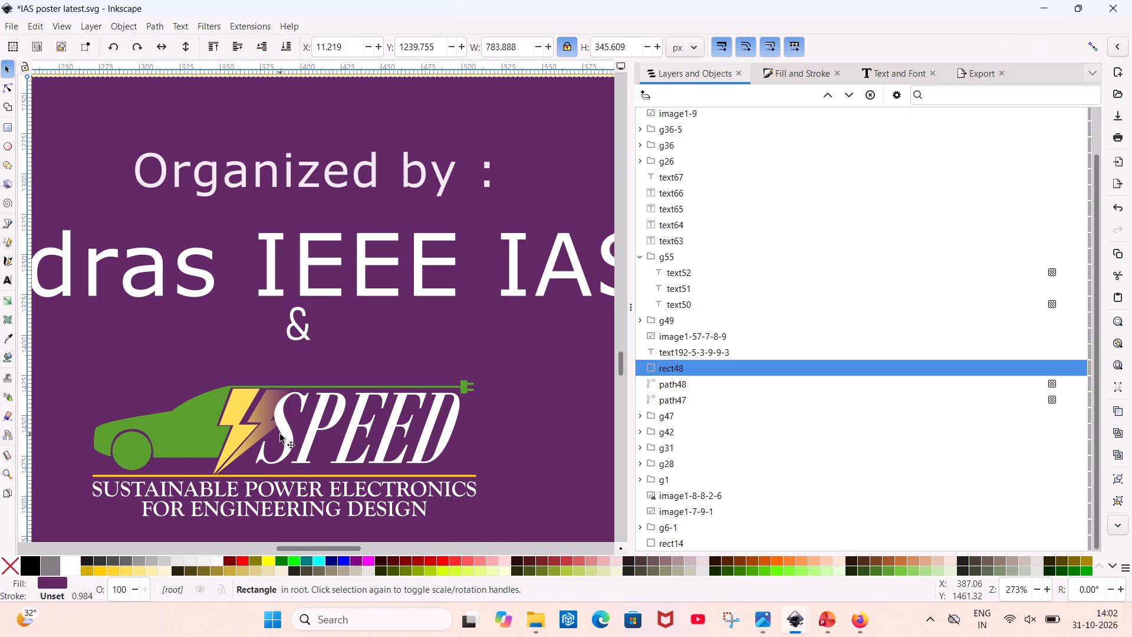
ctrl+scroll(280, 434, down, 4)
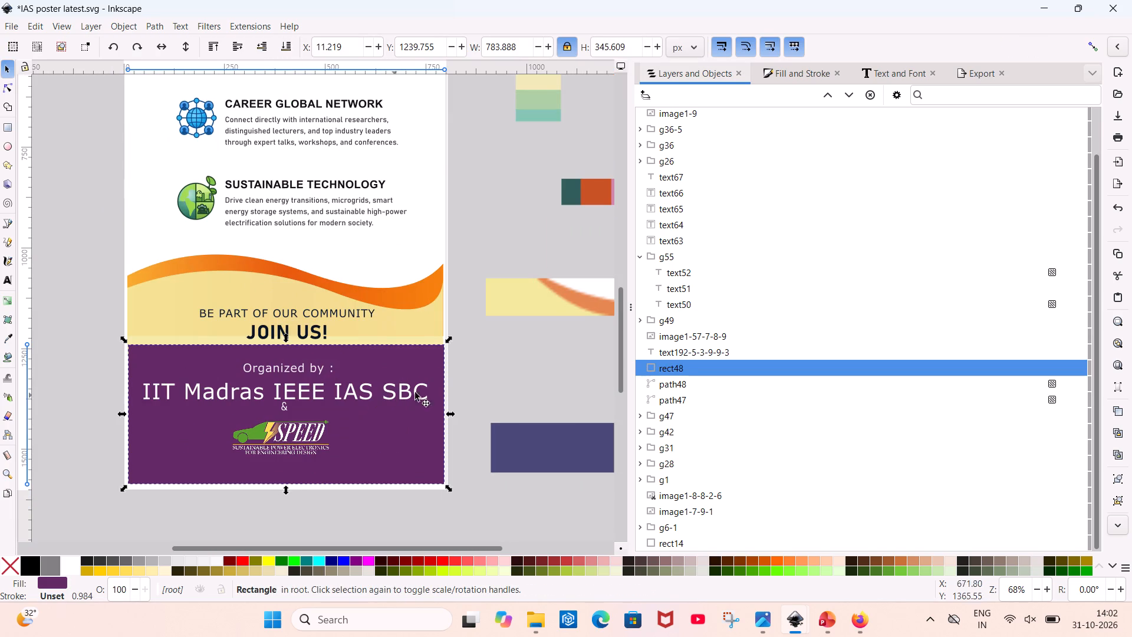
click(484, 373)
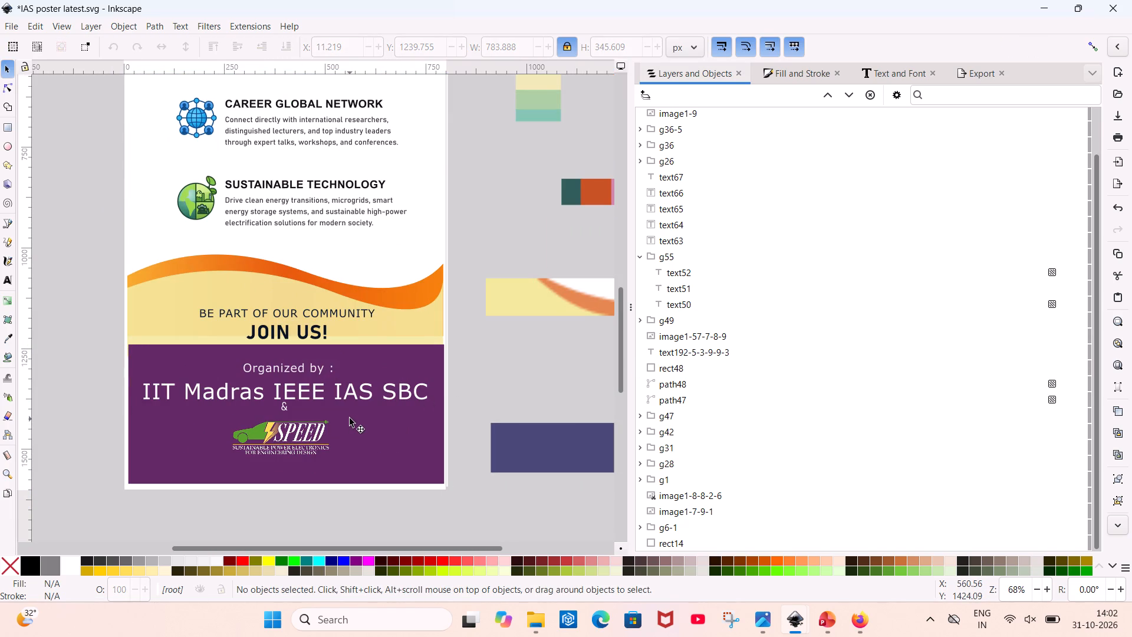
Move the purple footer rectangle slightly left and down to match the yellow band's right edge, at about X 8.9, Y 1240.5 px.
ctrl+scroll(350, 418, up, 5)
scroll(350, 418, left, 3)
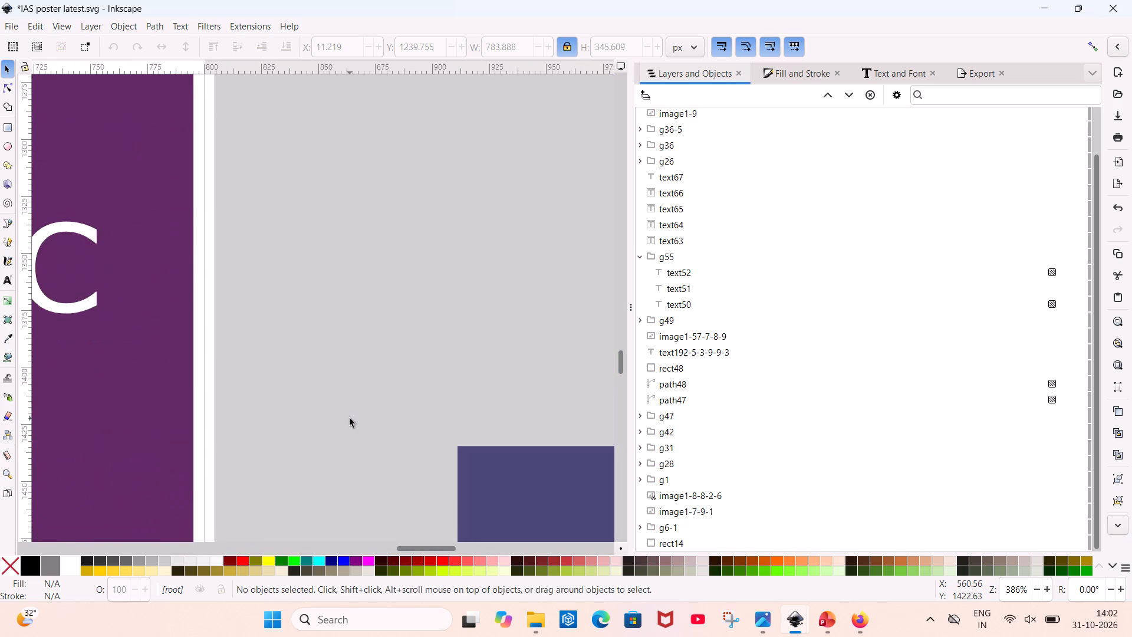
scroll(350, 418, right, 1)
scroll(350, 418, up, 1)
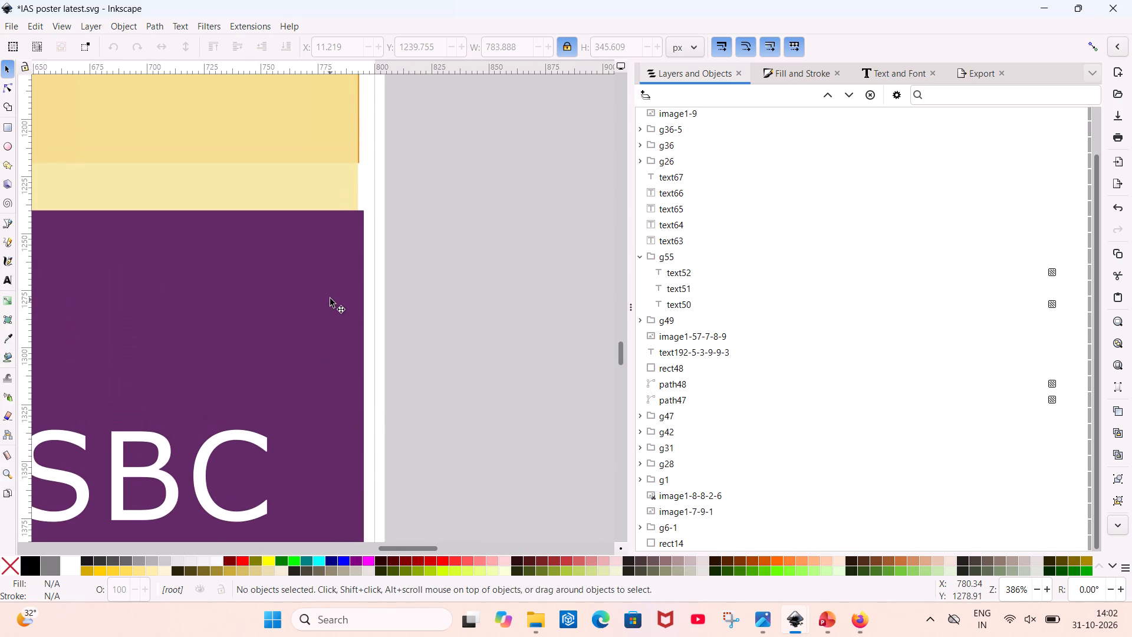
click(330, 298)
drag(325, 297, 315, 297)
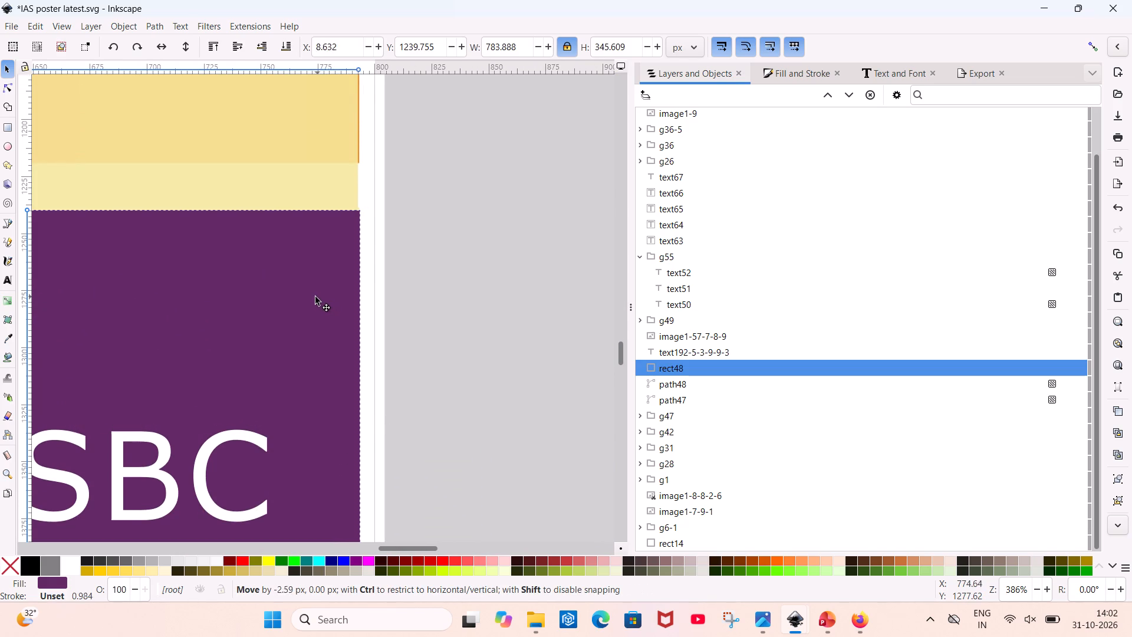
drag(315, 297, 318, 298)
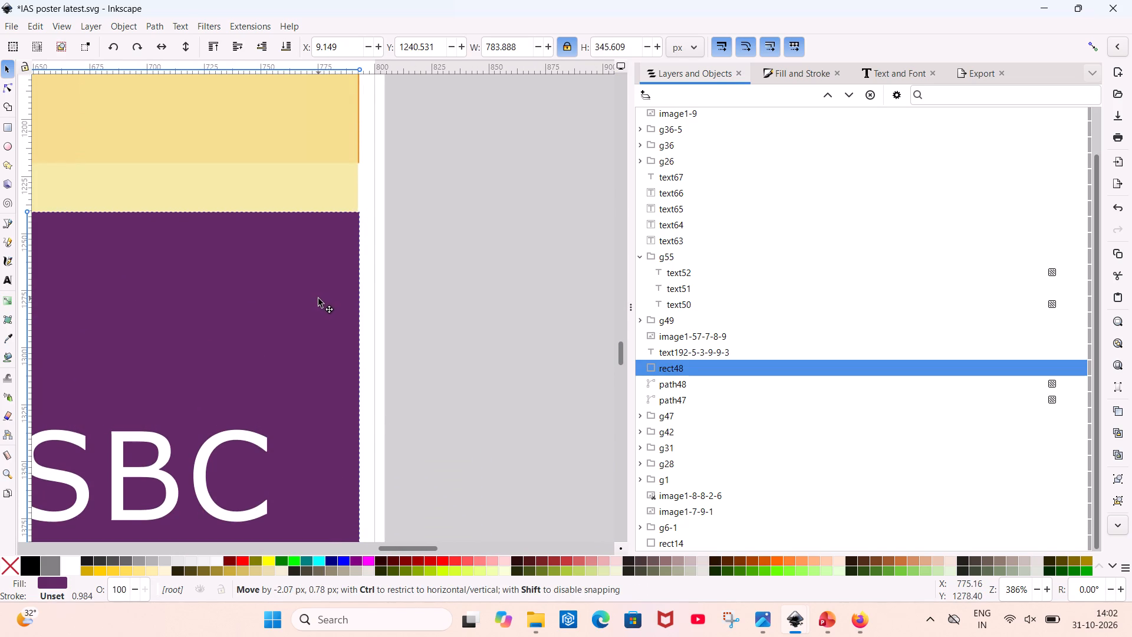
drag(318, 298, 318, 298)
Move the SPEED logo horizontally right in the purple footer, to about X 286.7 px.
scroll(318, 298, right, 4)
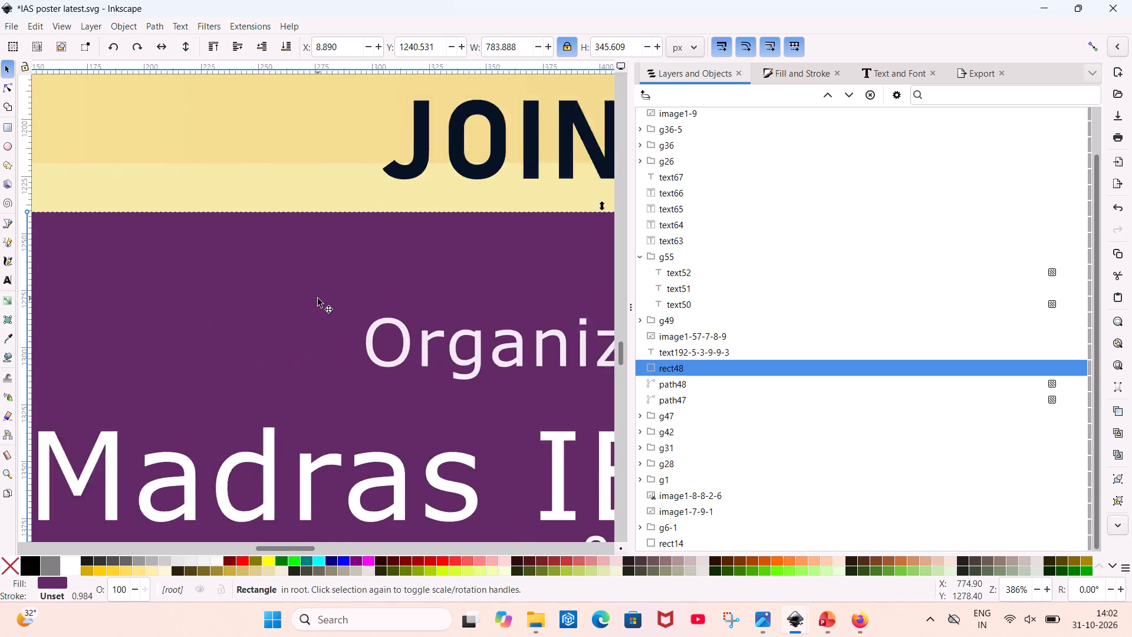
scroll(318, 298, right, 1)
scroll(318, 298, left, 2)
scroll(318, 298, down, 1)
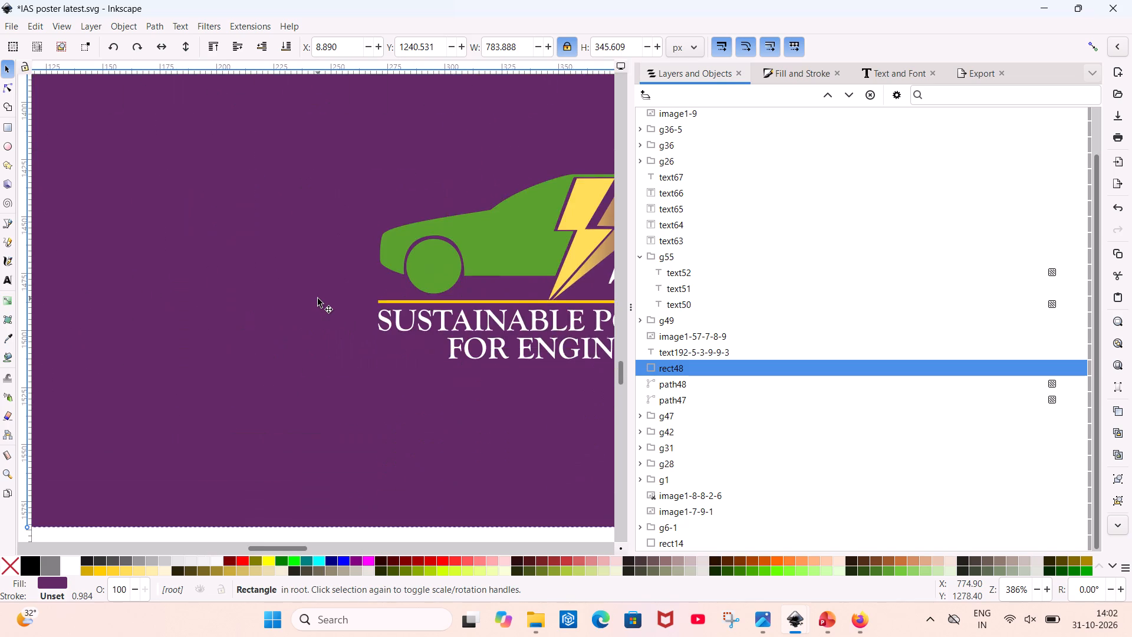
scroll(318, 298, down, 1)
scroll(318, 298, left, 1)
click(318, 298)
ctrl+scroll(318, 298, down, 2)
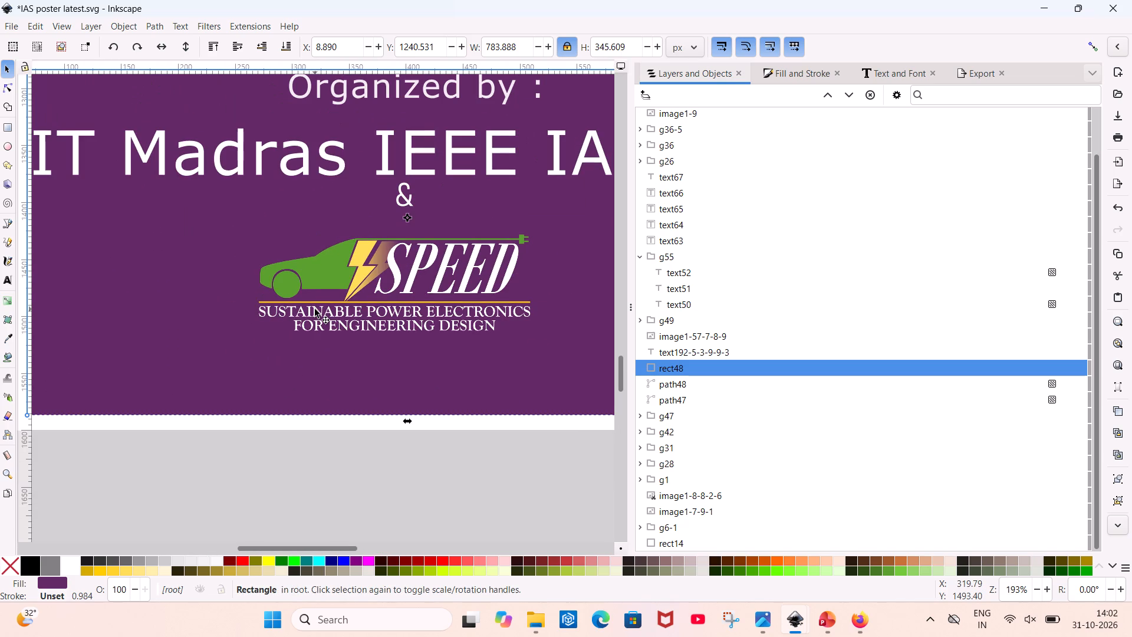
click(358, 291)
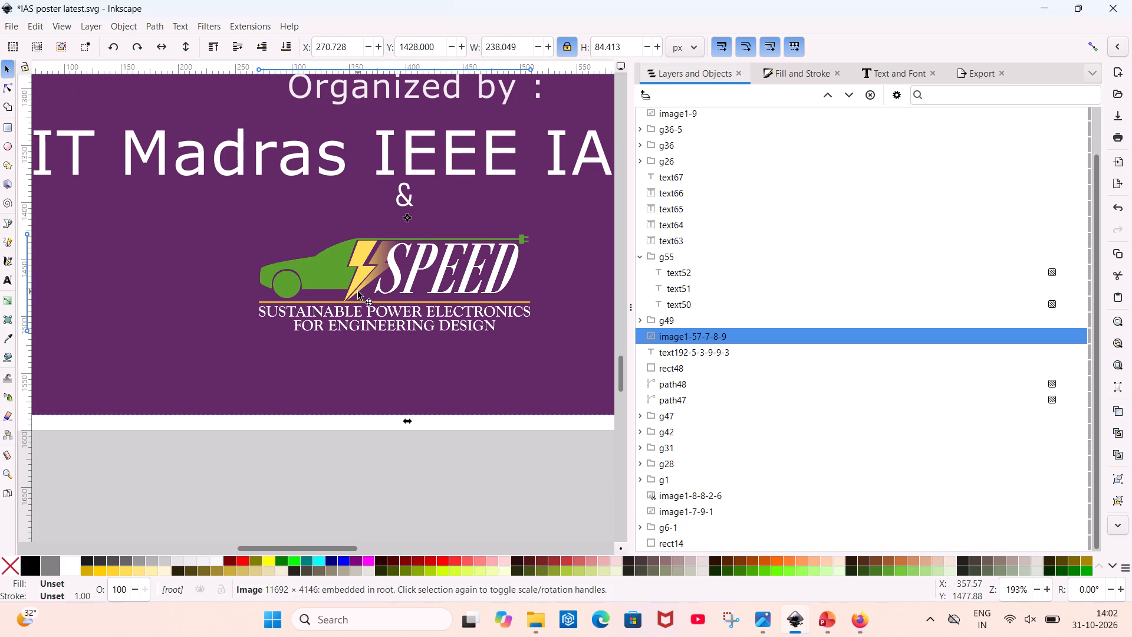
key(Right)
key(Right)
key(Right)
key(Right)
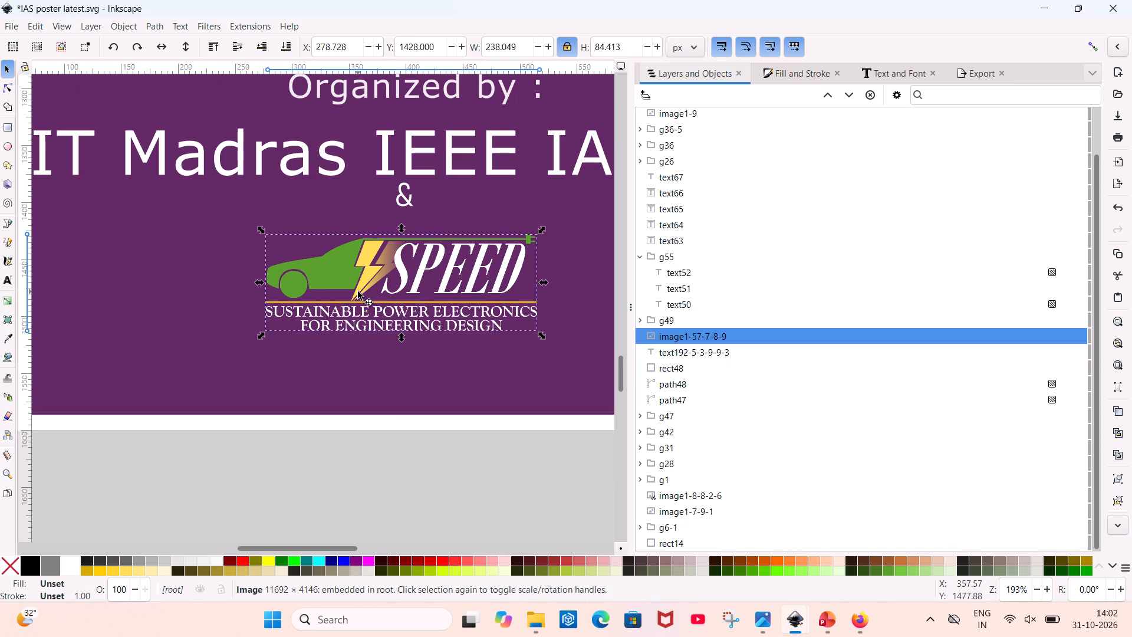
key(Right)
key(Right)
key(Right)
ctrl+scroll(358, 291, down, 4)
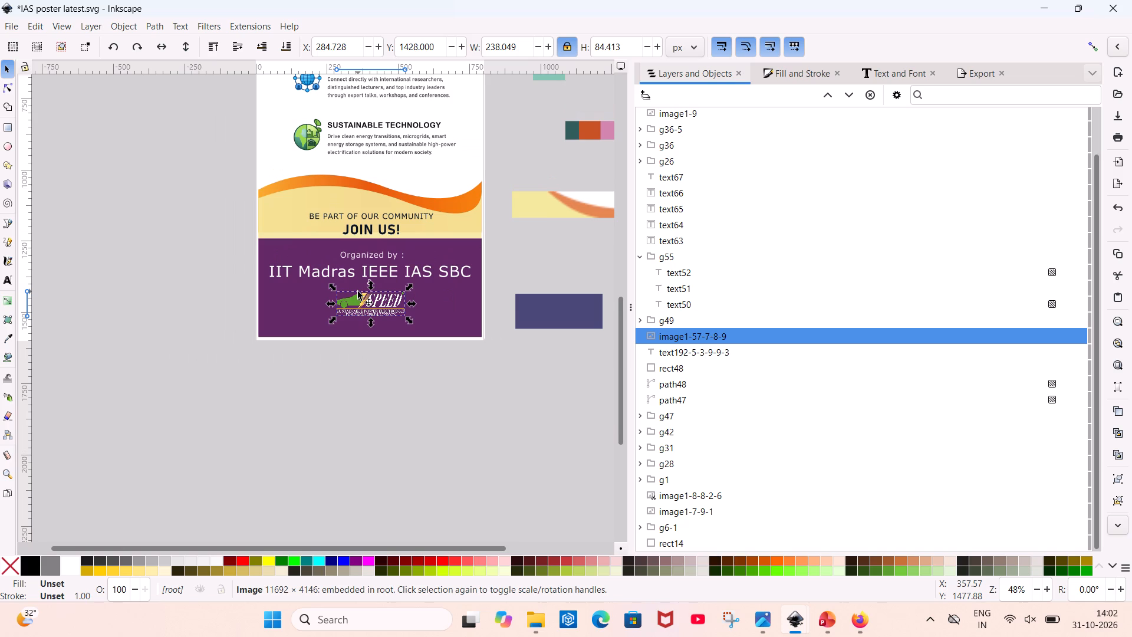
key(Right)
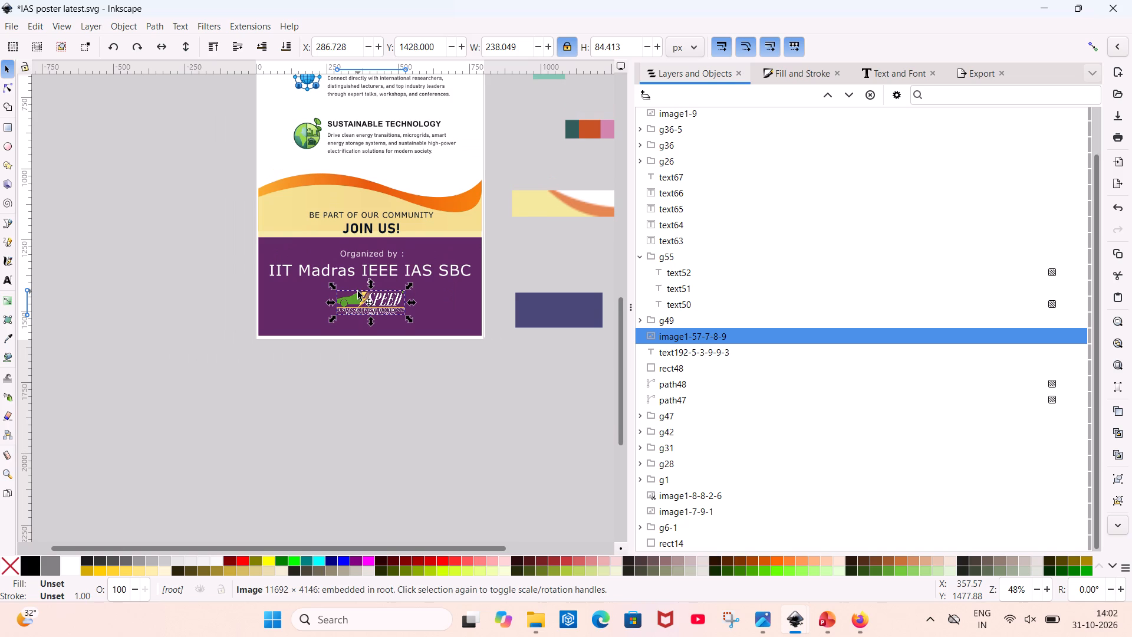
click(388, 384)
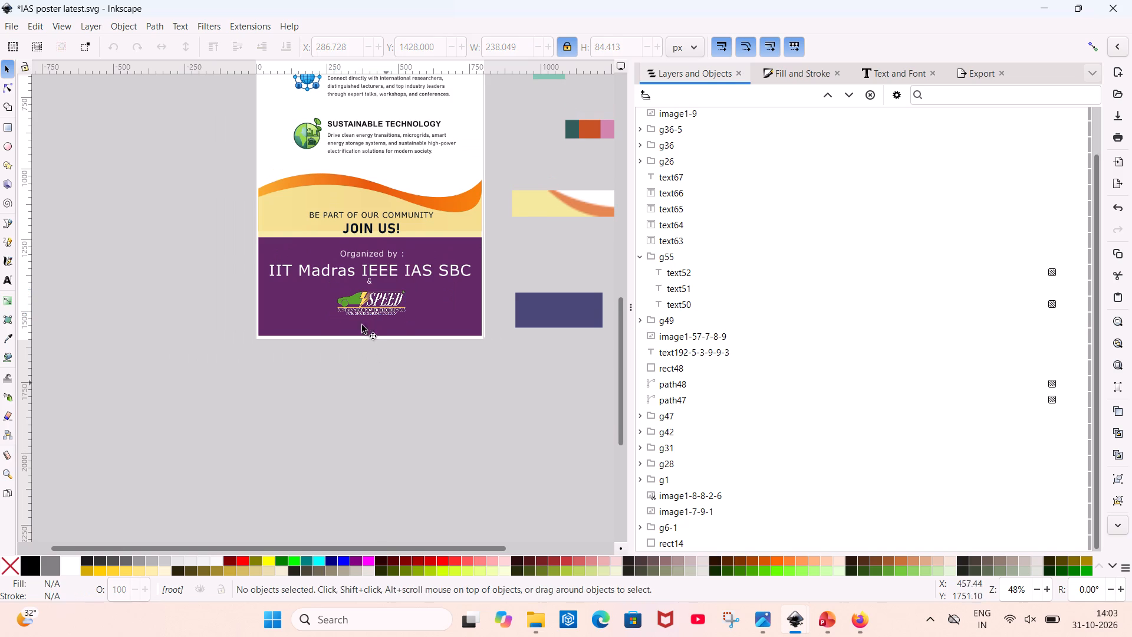
Move the "&" text straight down between the "IIT Madras IEEE IAS SBC" line and the SPEED logo, to about Y 1390.5 px.
ctrl+scroll(363, 301, up, 5)
scroll(363, 301, down, 1)
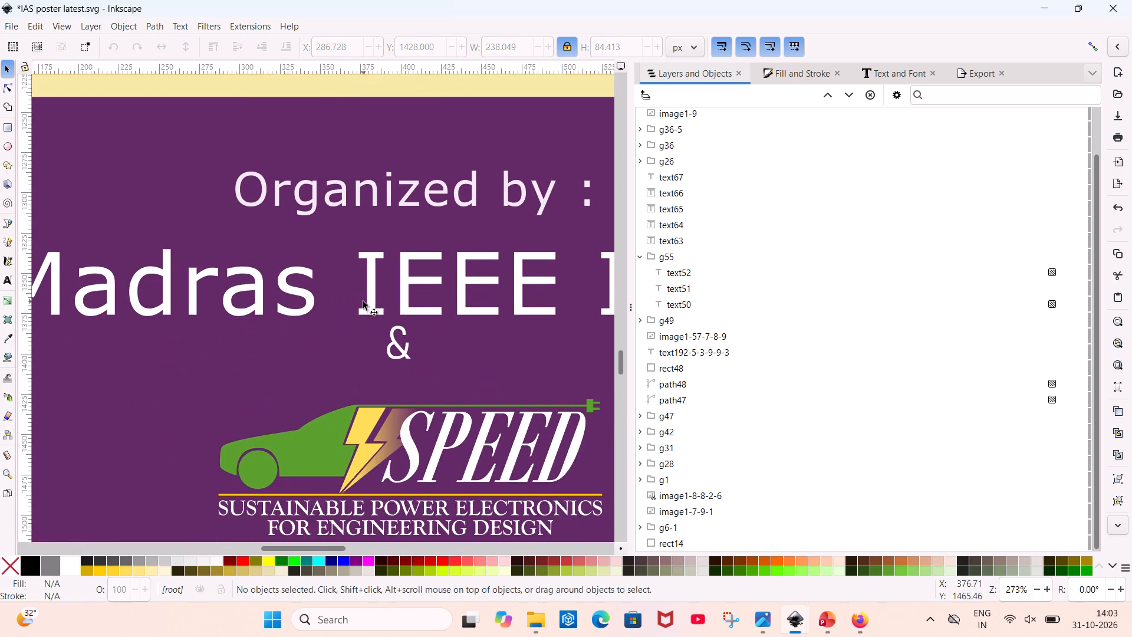
scroll(363, 301, down, 1)
click(390, 286)
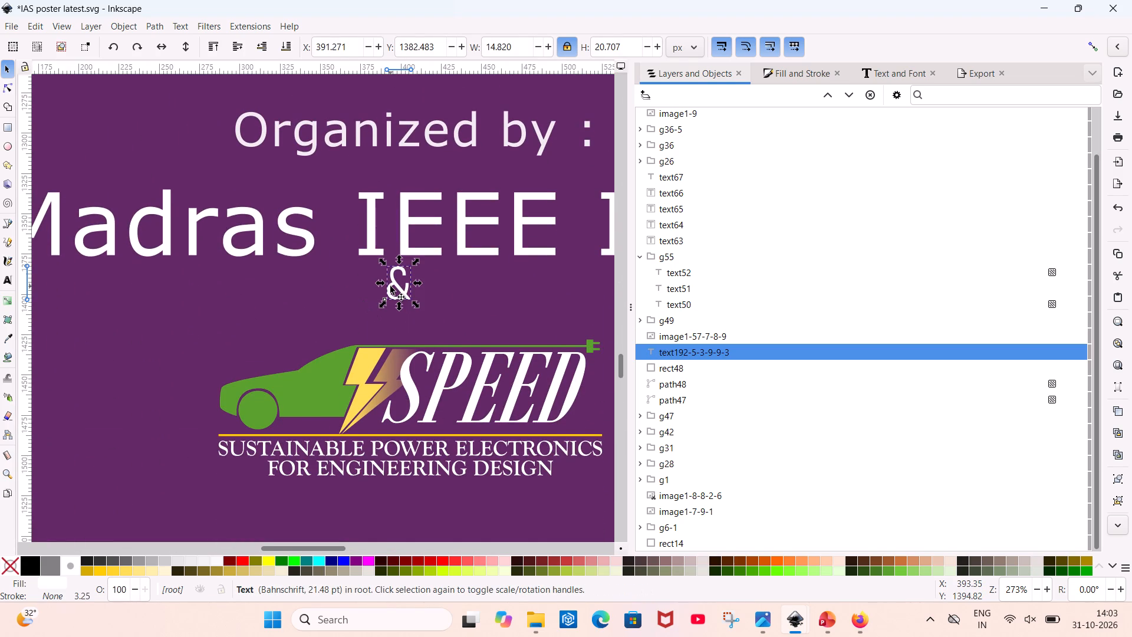
key(Down)
key(Down)
key(Down)
key(Down)
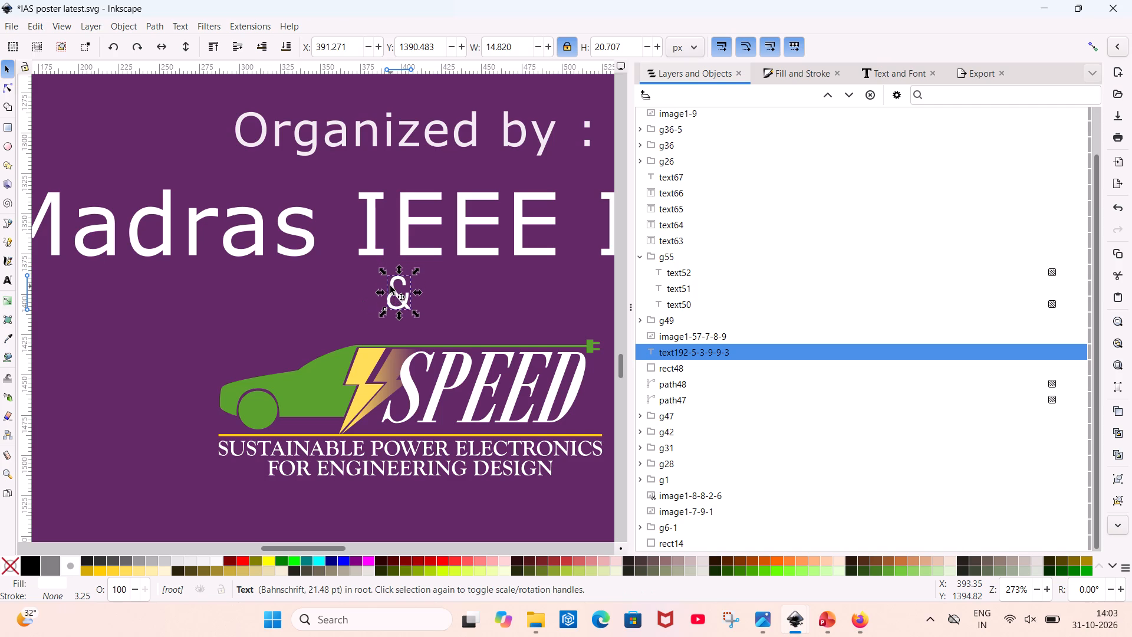
scroll(390, 286, down, 1)
ctrl+scroll(390, 286, down, 4)
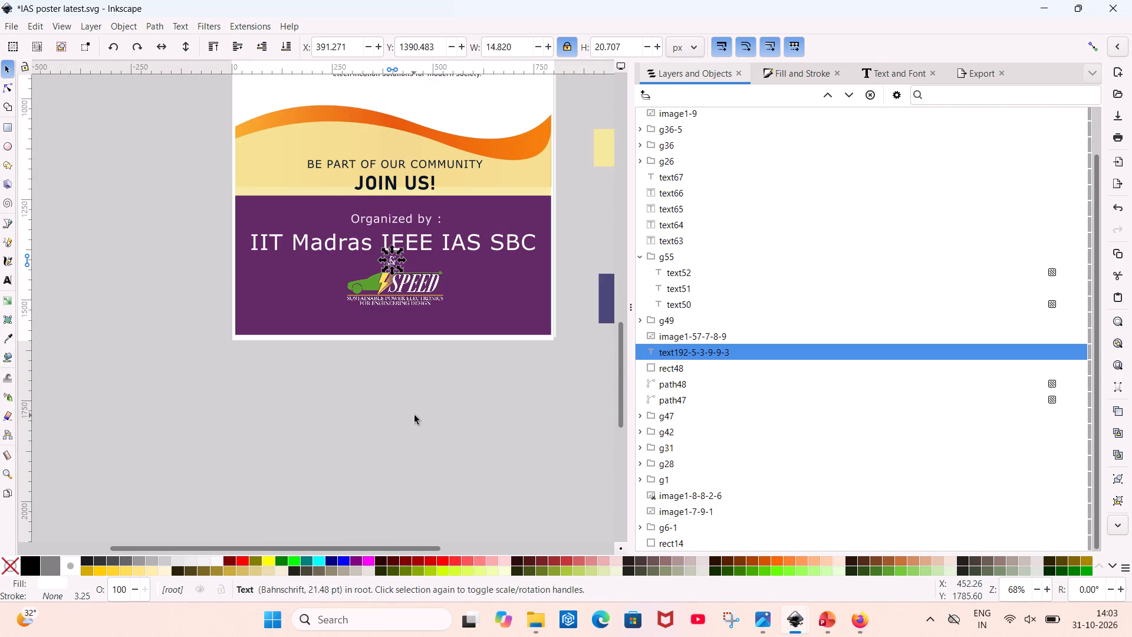
click(414, 415)
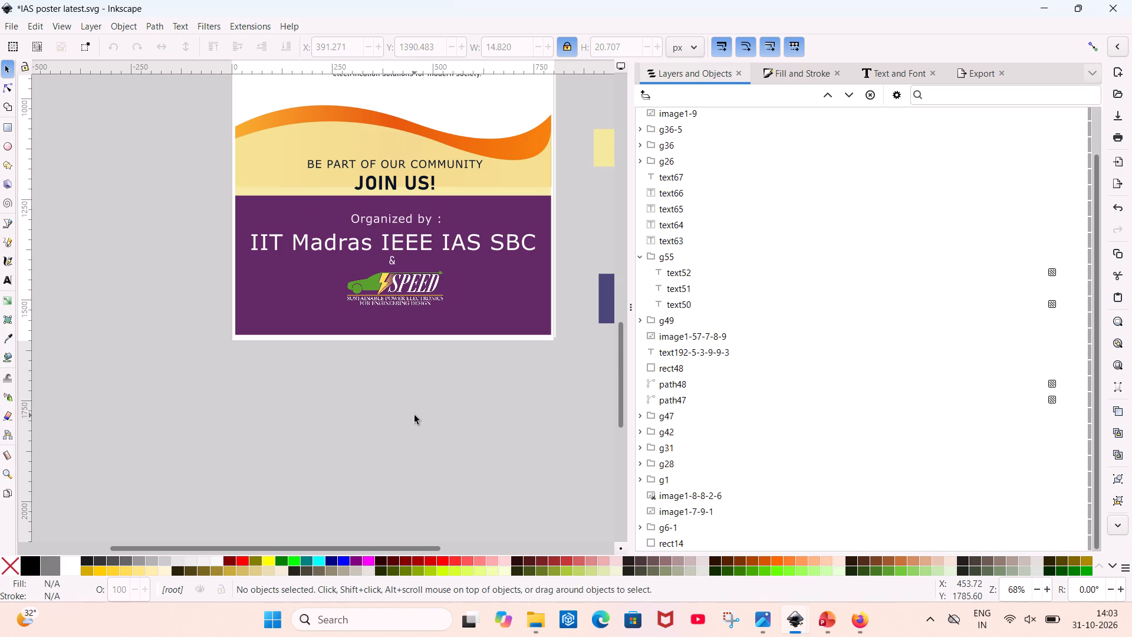
Look over the poster's layout from the footer up to the header.
scroll(451, 550, up, 4)
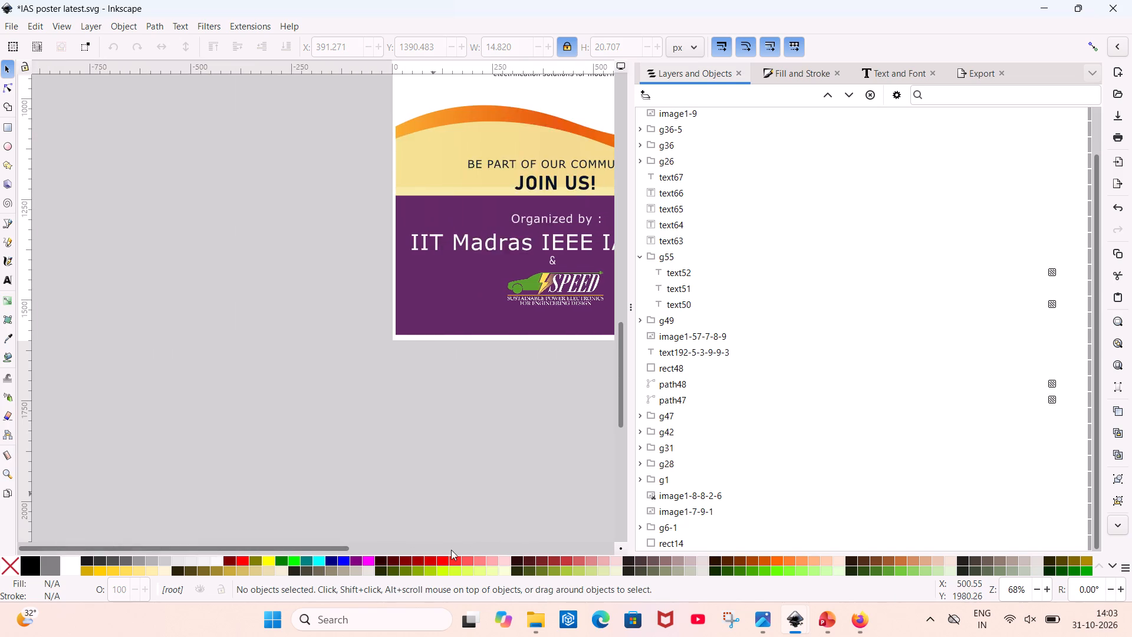
scroll(451, 550, up, 1)
scroll(446, 531, down, 1)
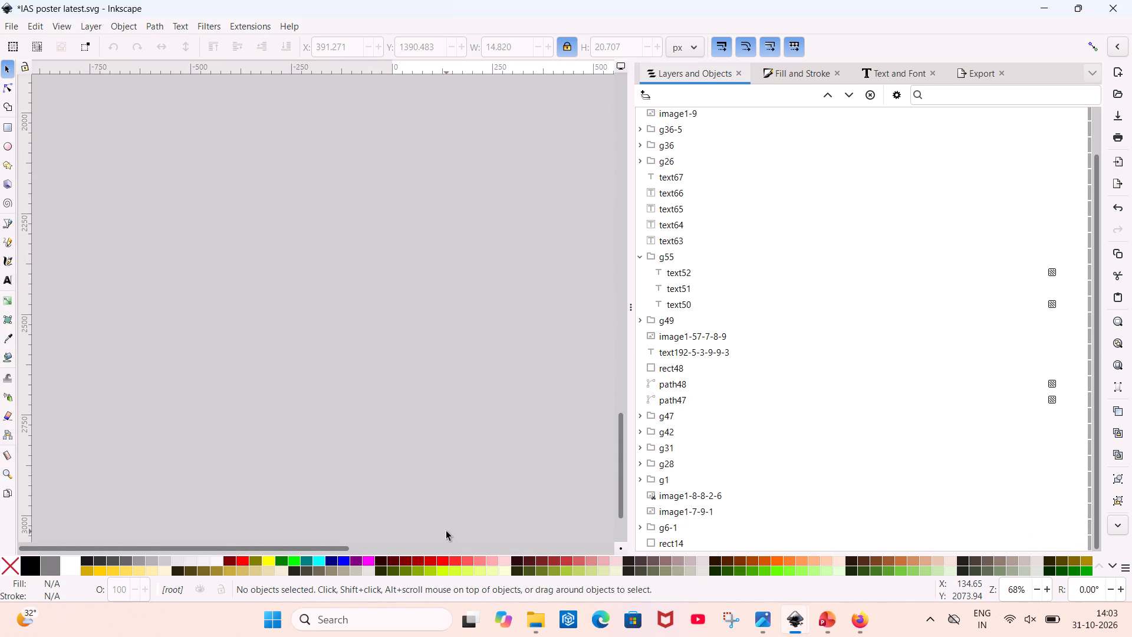
scroll(446, 531, down, 1)
scroll(446, 531, up, 7)
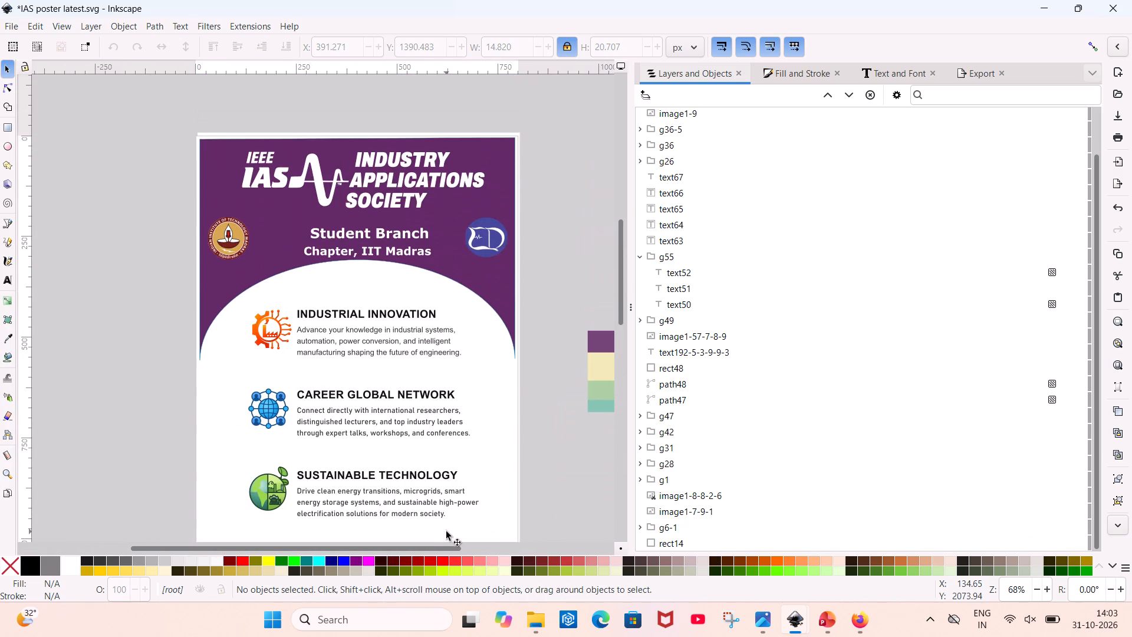
scroll(446, 531, up, 1)
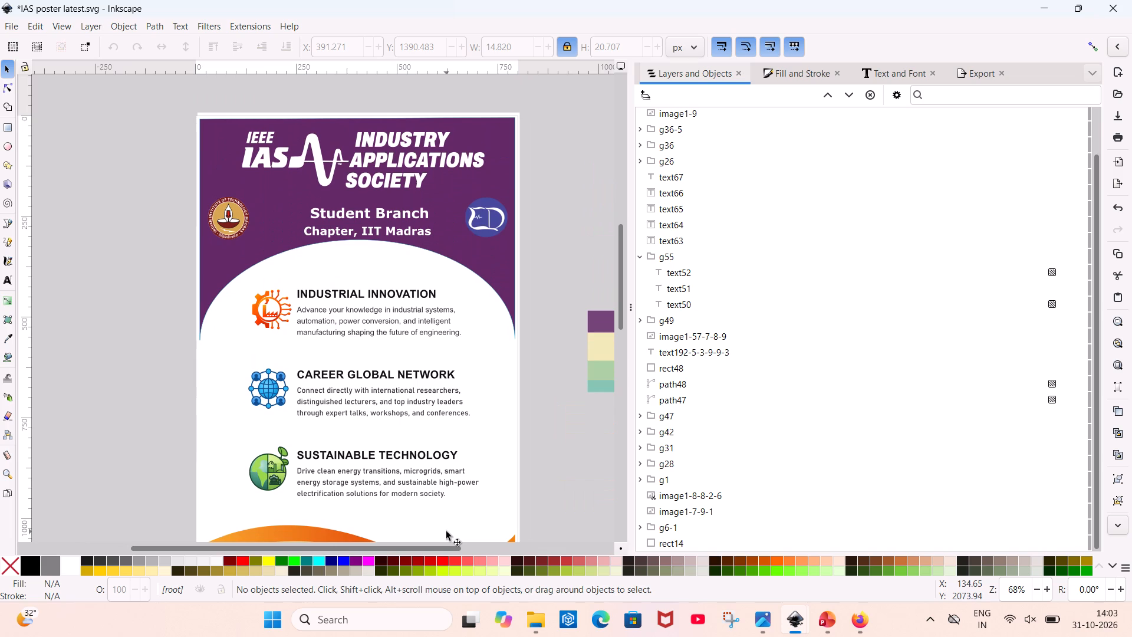
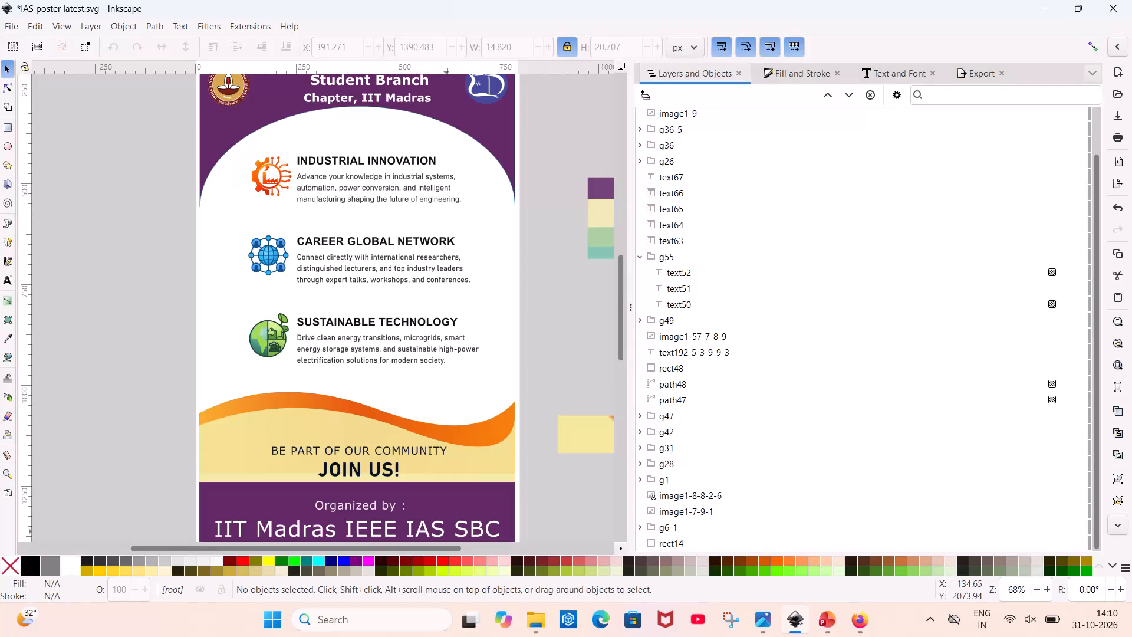
Fill the purple footer rectangle with the header's purple, #622a65, sampled from the area beneath the IIT Madras emblem.
scroll(446, 531, up, 1)
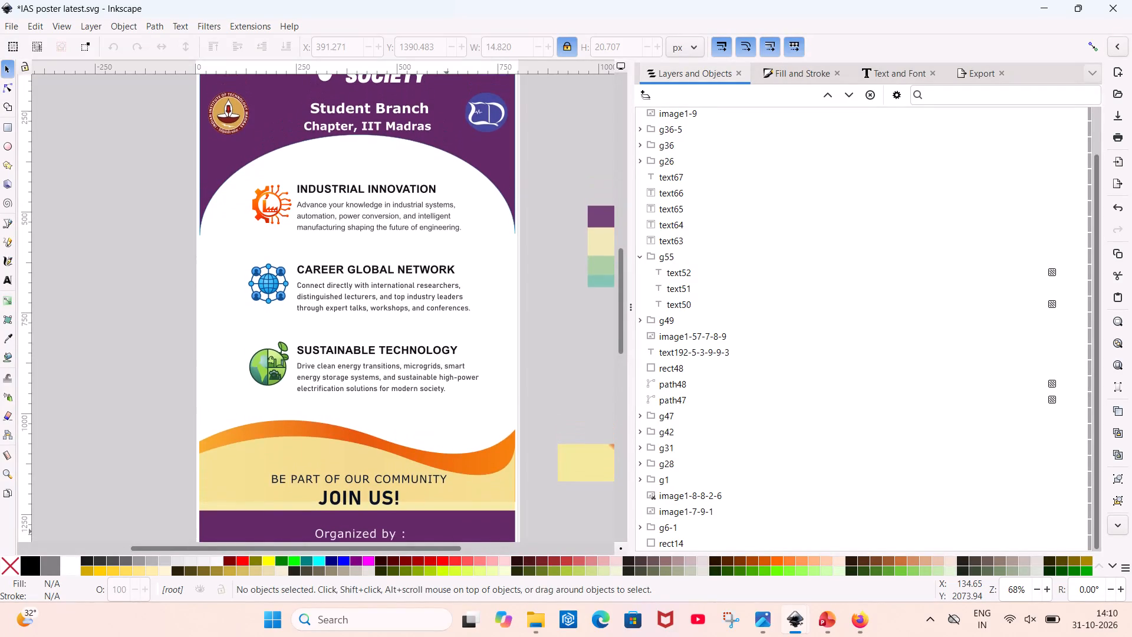
scroll(446, 531, up, 1)
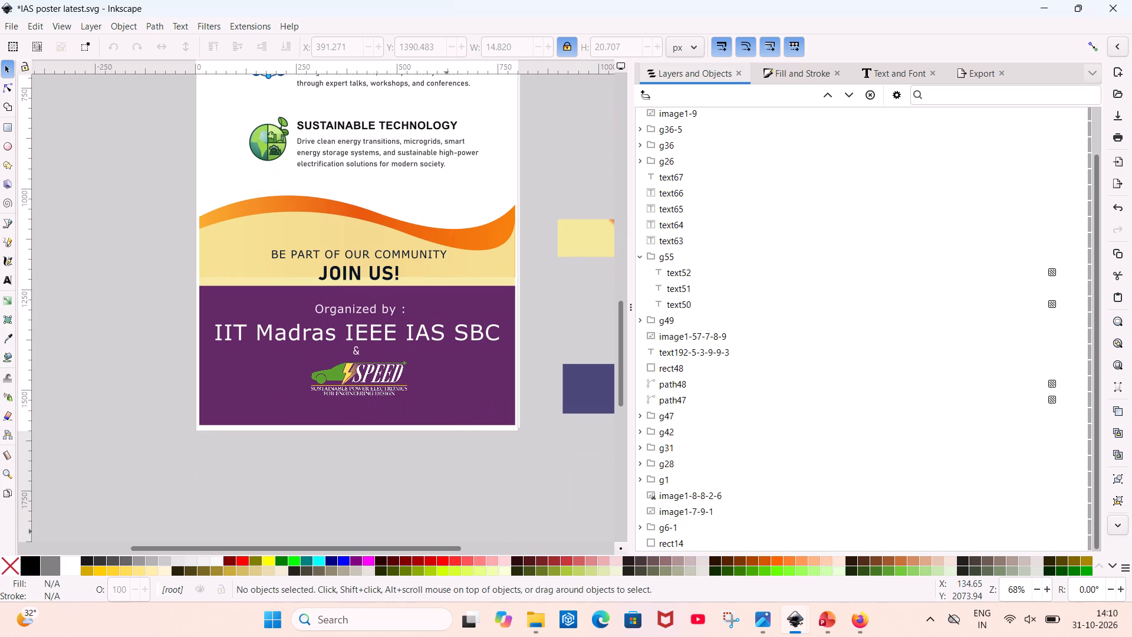
scroll(445, 531, up, 1)
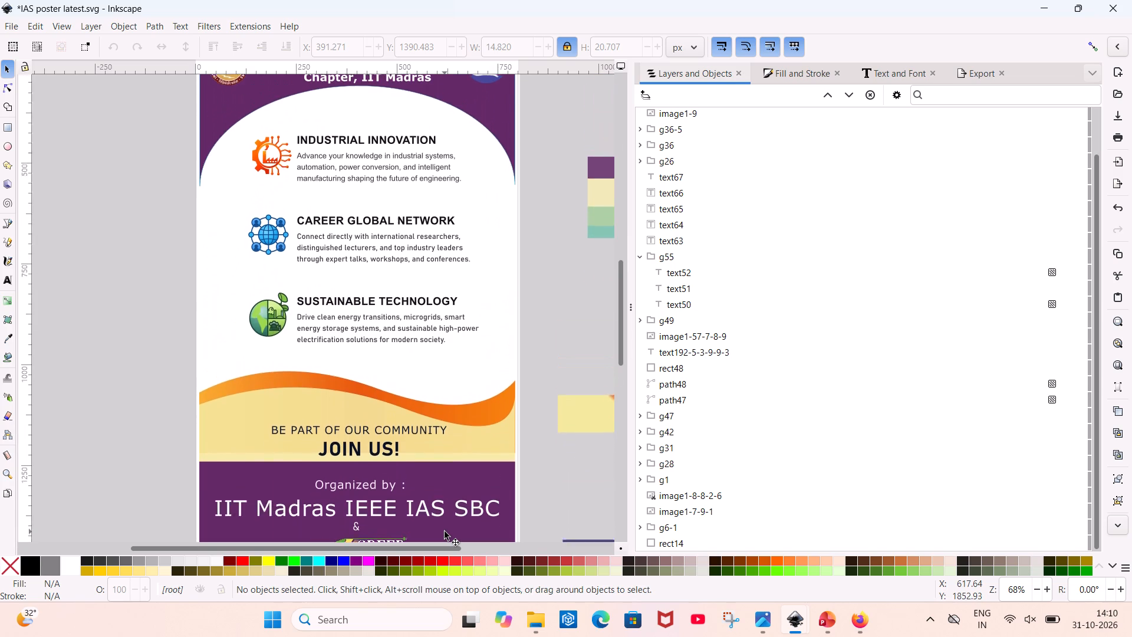
scroll(445, 531, up, 1)
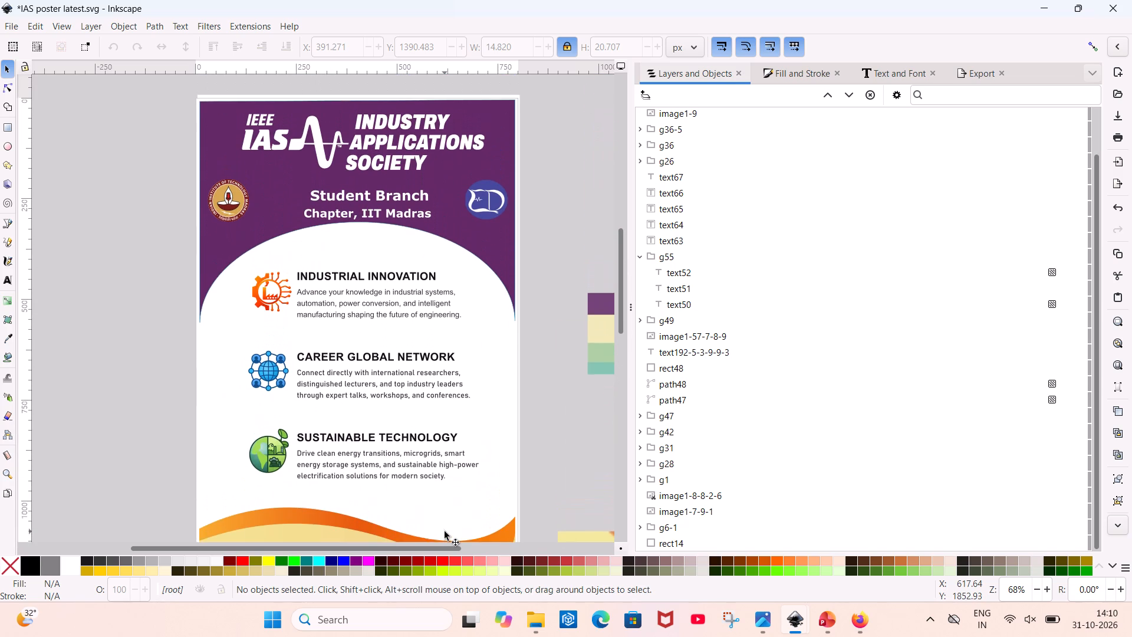
scroll(445, 531, up, 1)
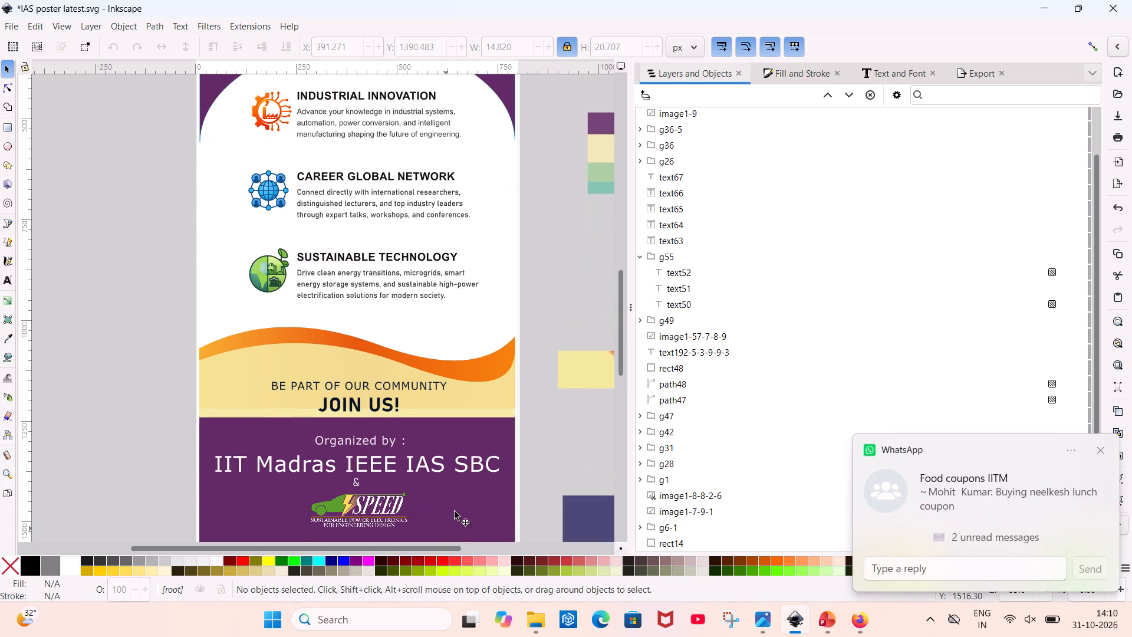
click(458, 505)
scroll(458, 505, up, 1)
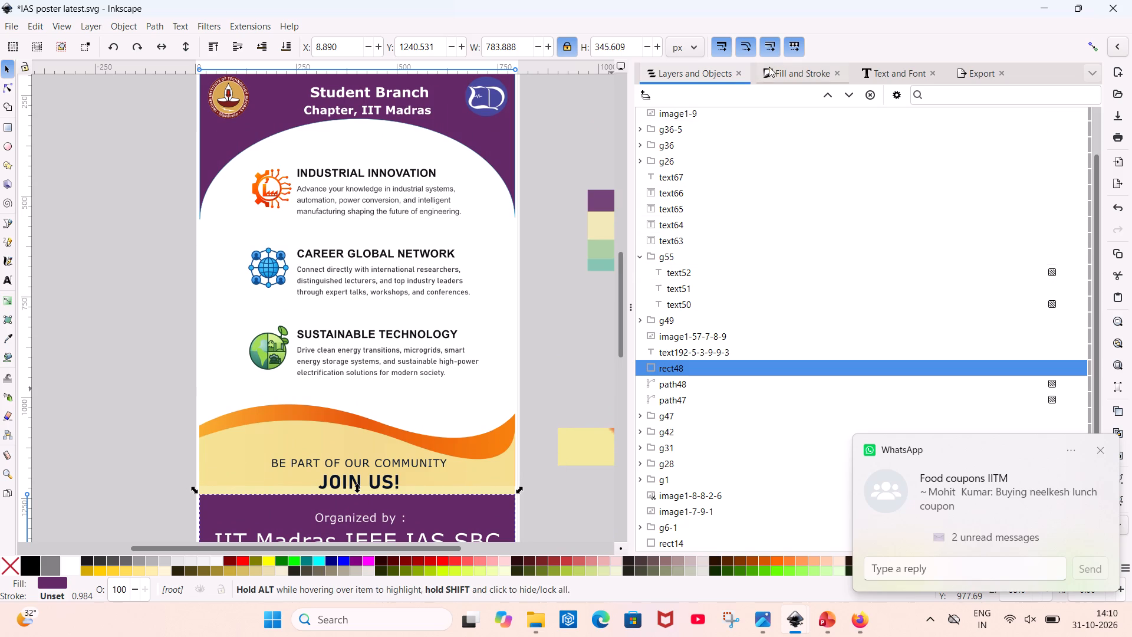
click(784, 68)
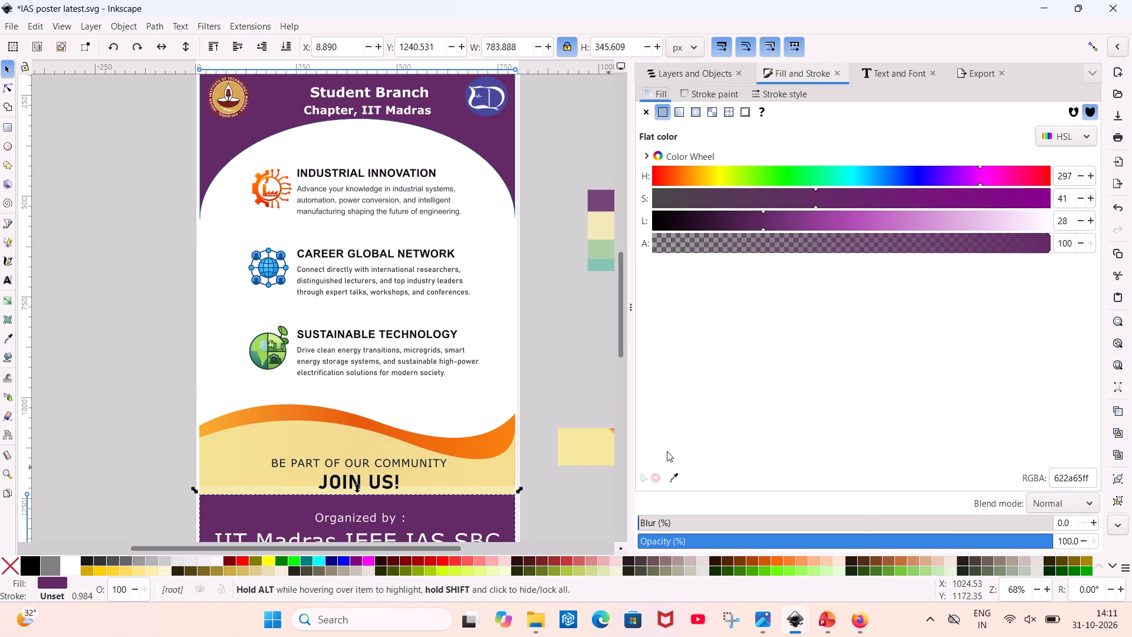
click(674, 470)
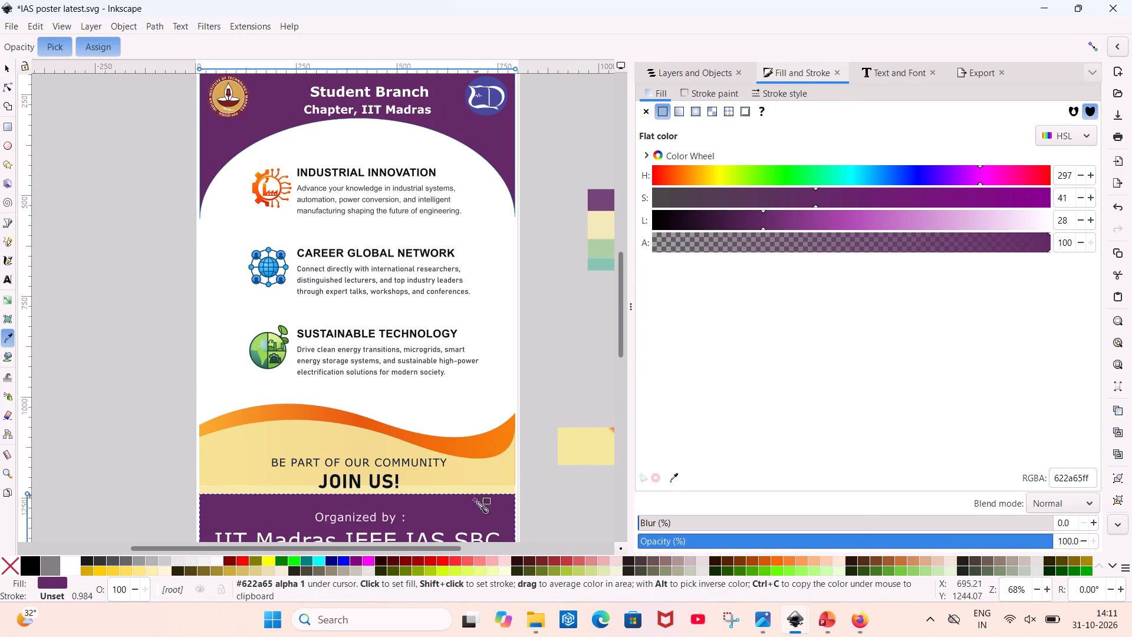
click(245, 127)
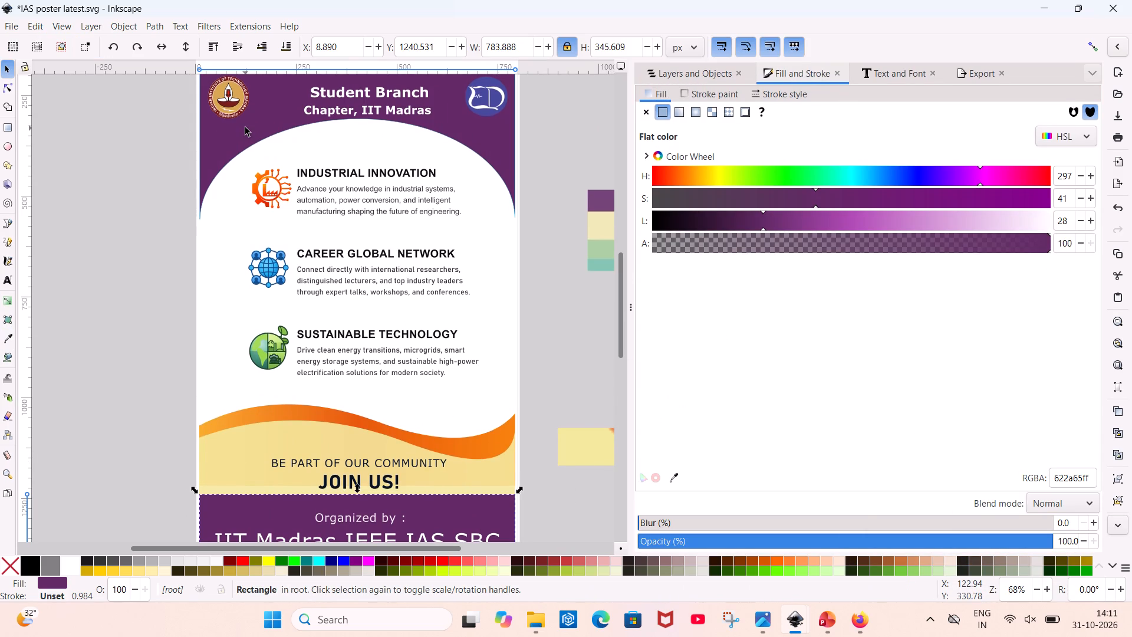
click(554, 179)
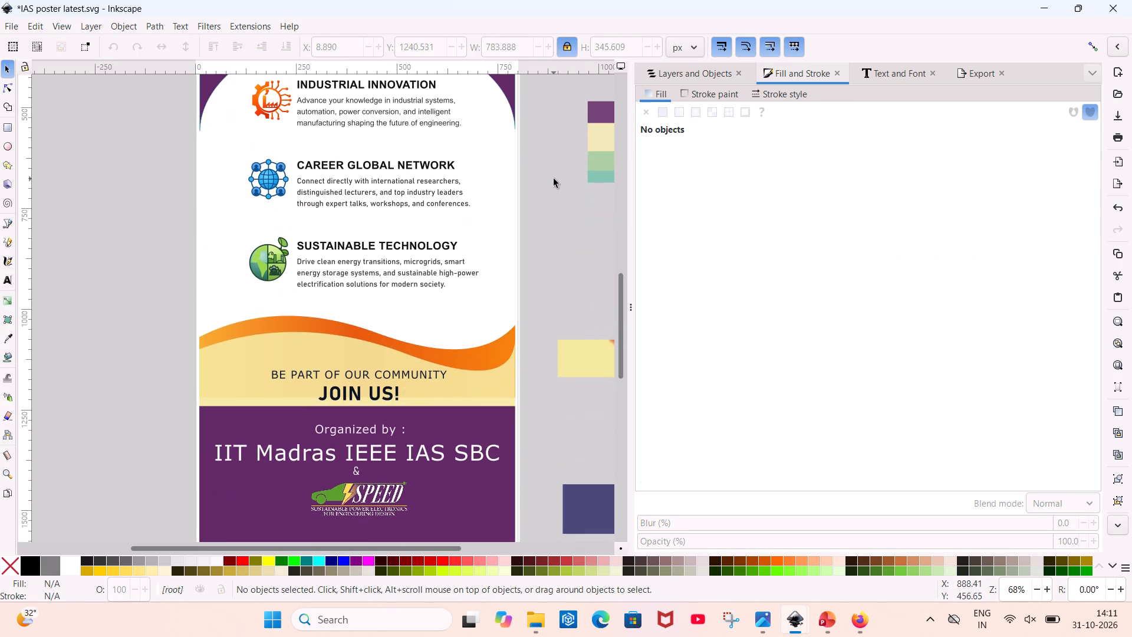
Examine the poster from header to footer, close up and as a whole, checking the colours, edges and spacing.
scroll(554, 179, up, 1)
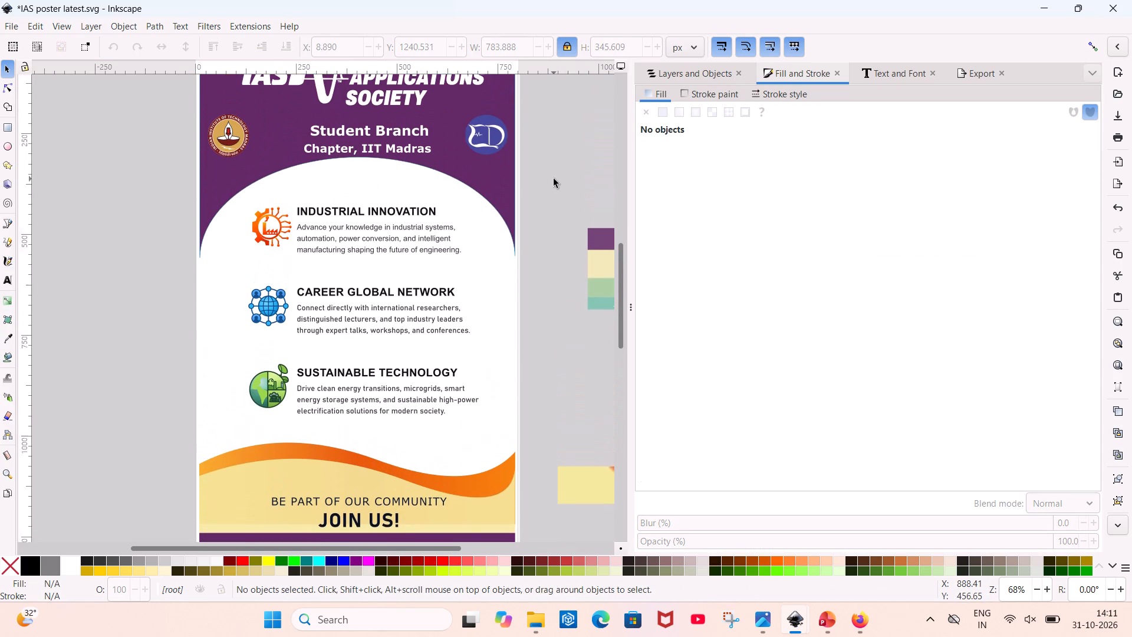
scroll(554, 179, up, 1)
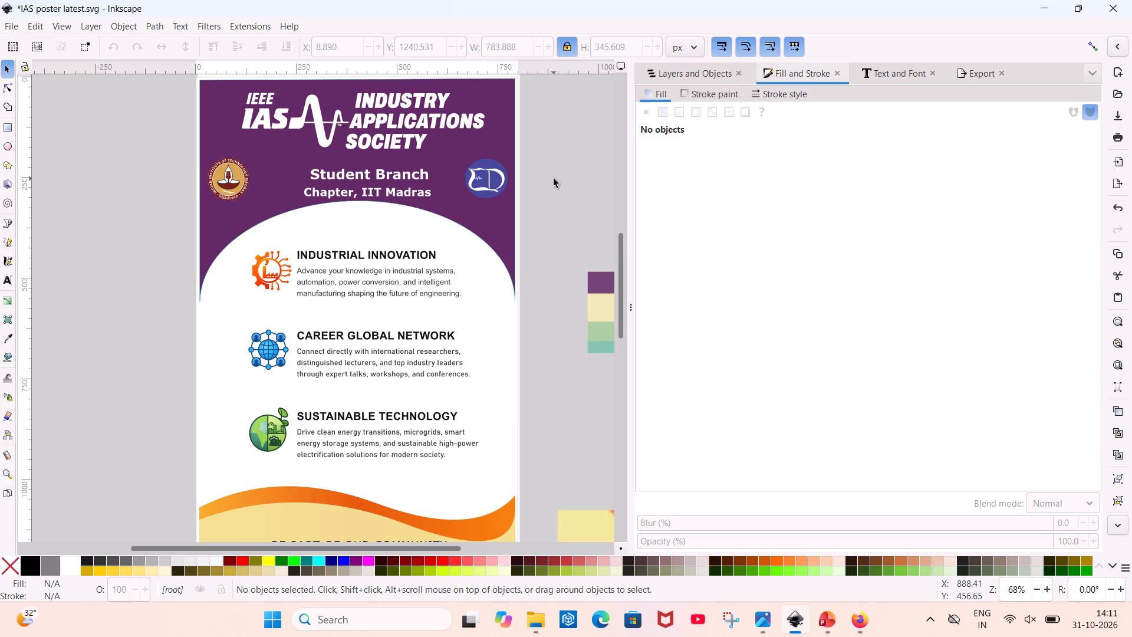
scroll(554, 179, right, 1)
ctrl+scroll(554, 179, up, 4)
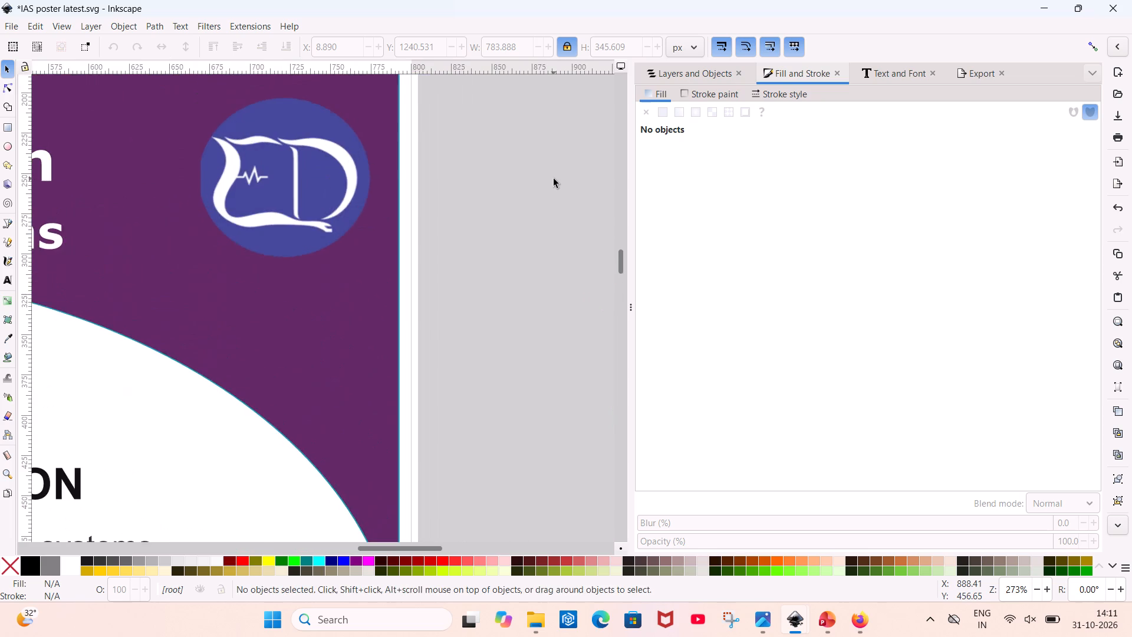
scroll(554, 179, up, 2)
scroll(554, 179, down, 1)
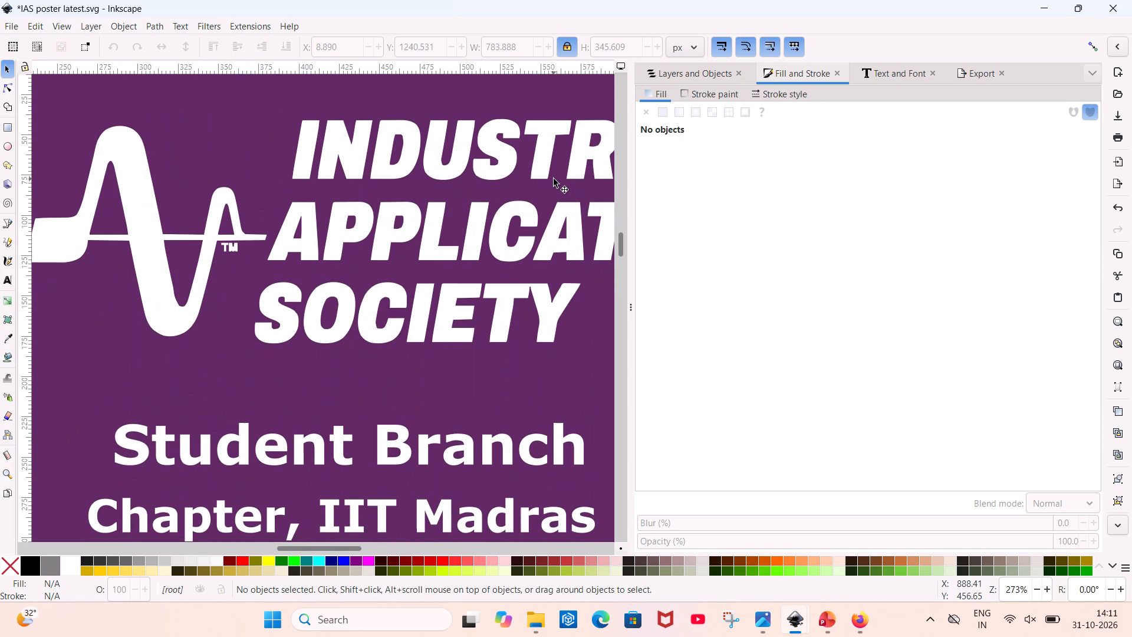
ctrl+scroll(554, 179, down, 2)
scroll(554, 179, down, 3)
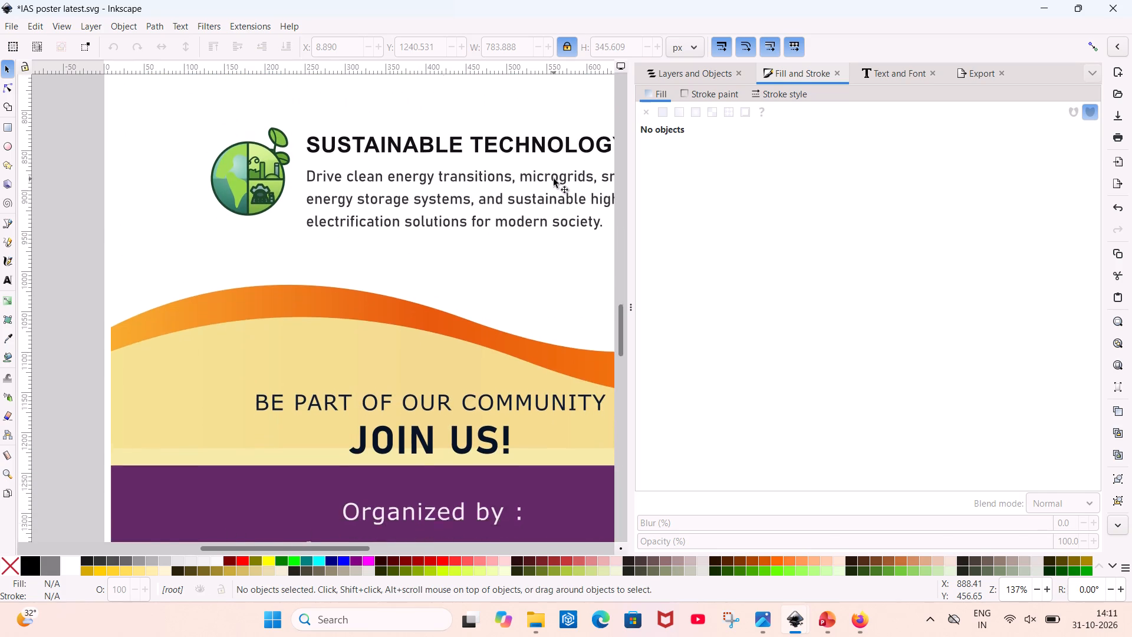
scroll(554, 179, down, 1)
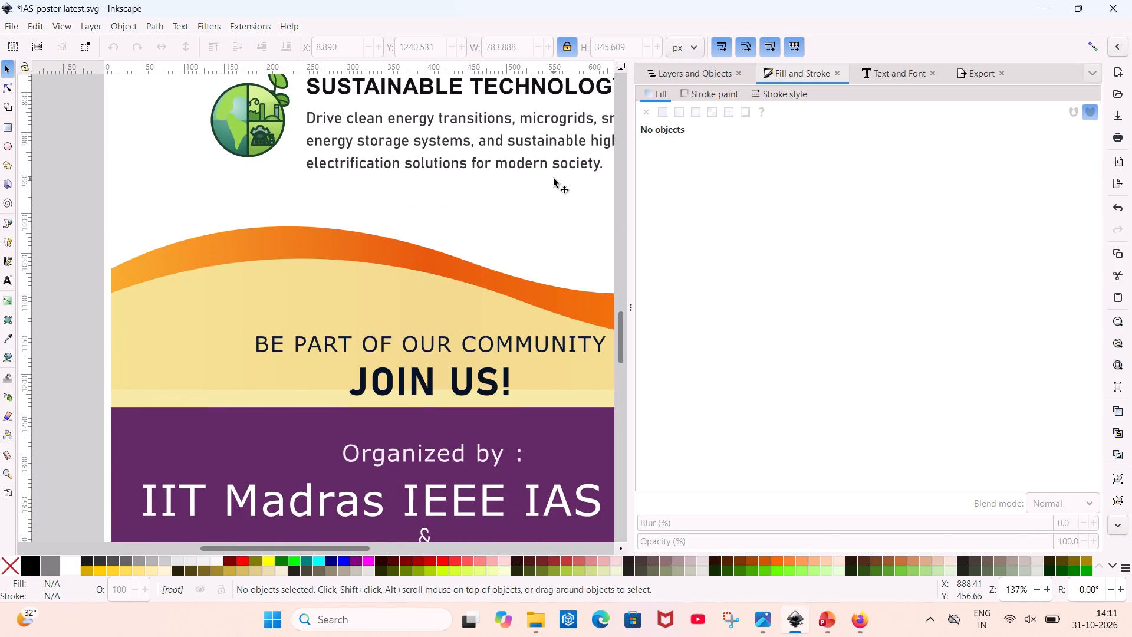
ctrl+scroll(554, 179, down, 3)
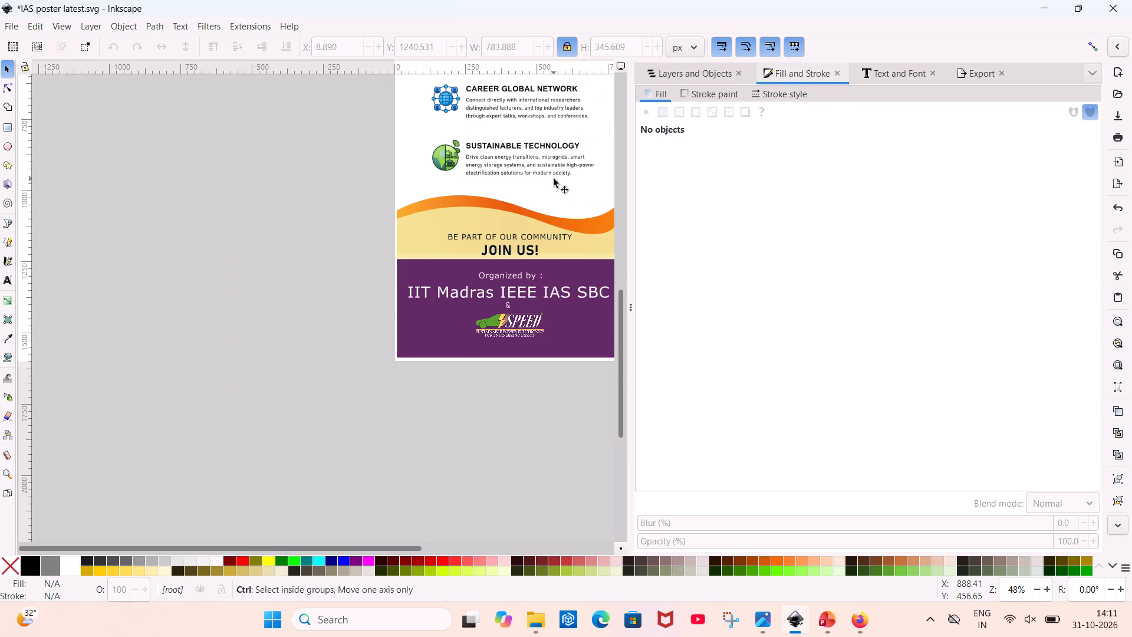
scroll(554, 179, up, 1)
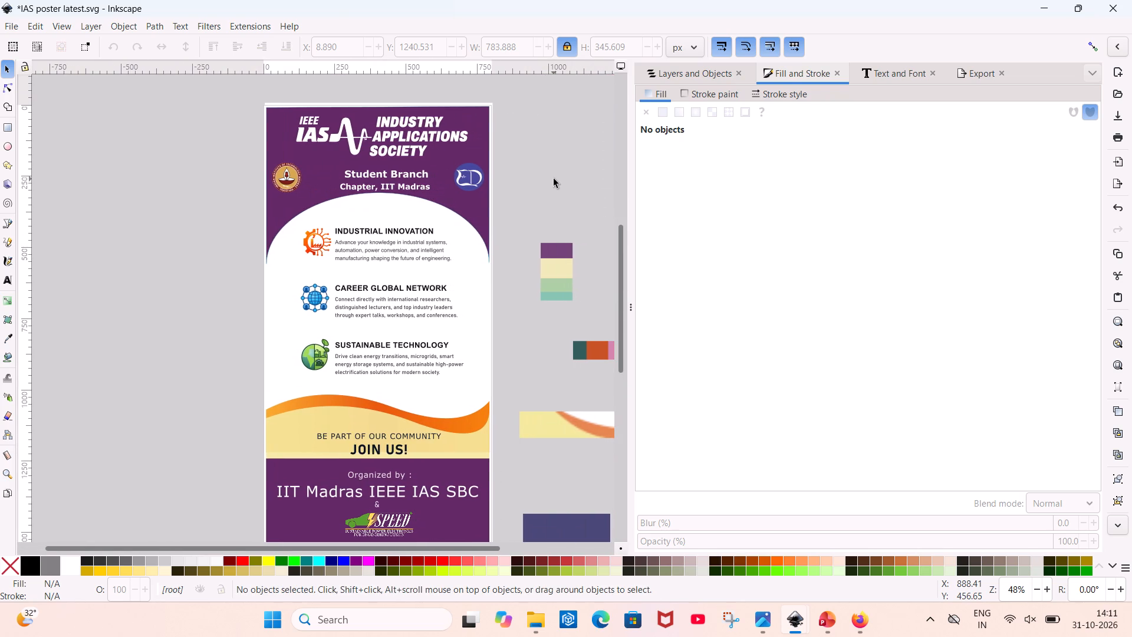
ctrl+scroll(554, 179, up, 3)
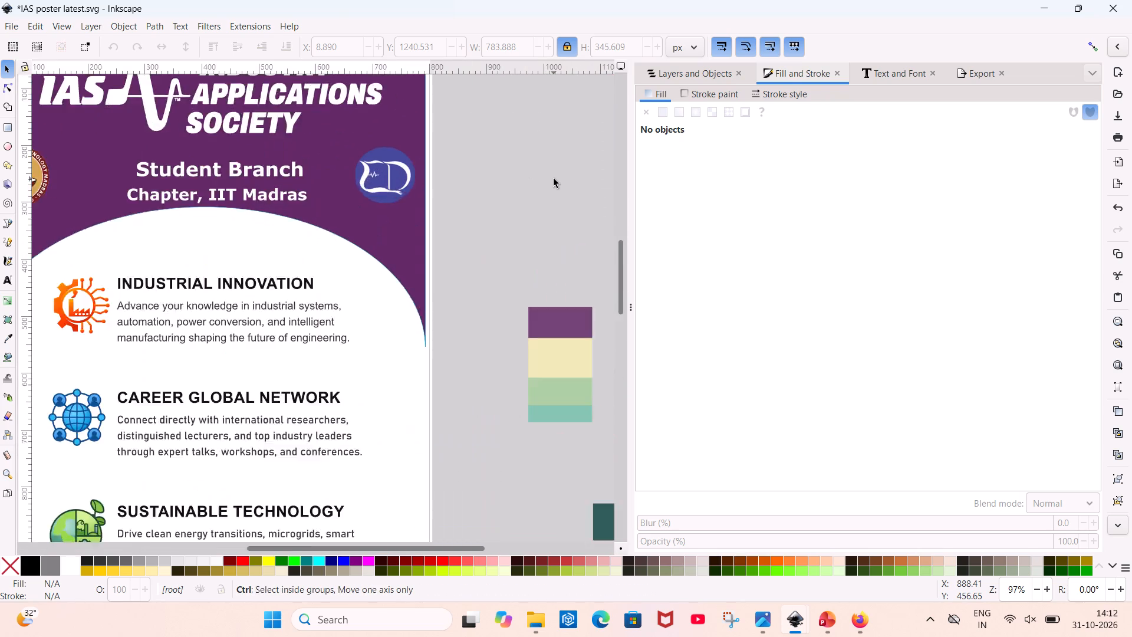
scroll(554, 179, right, 2)
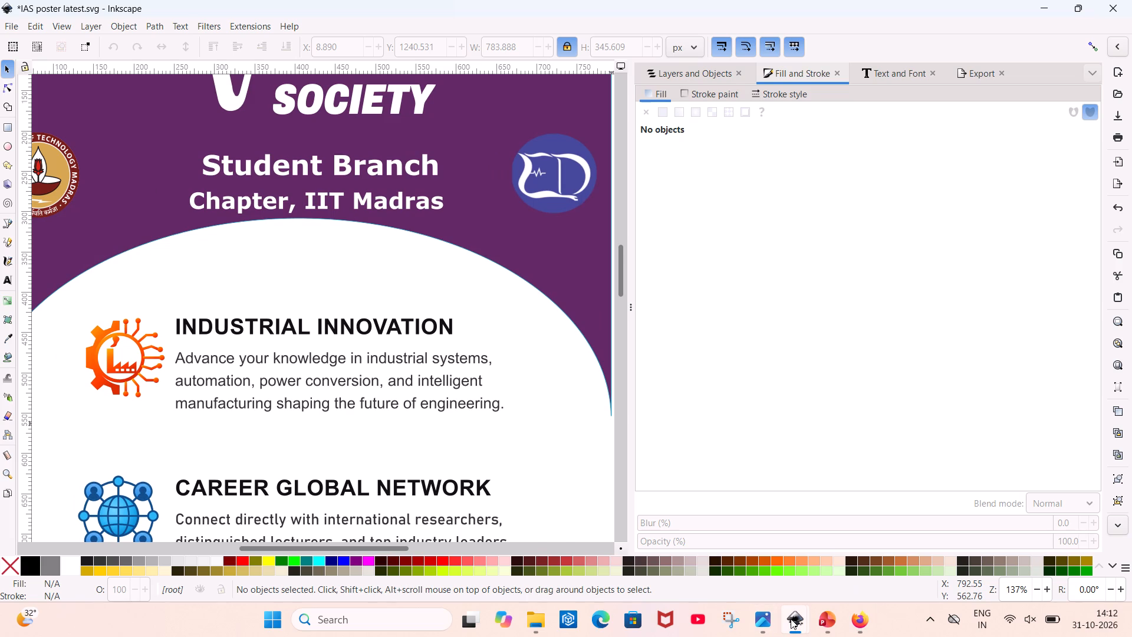
Review the earlier poster designs in Posters IAS.svg for reference, and return to IAS poster latest.svg.
click(539, 540)
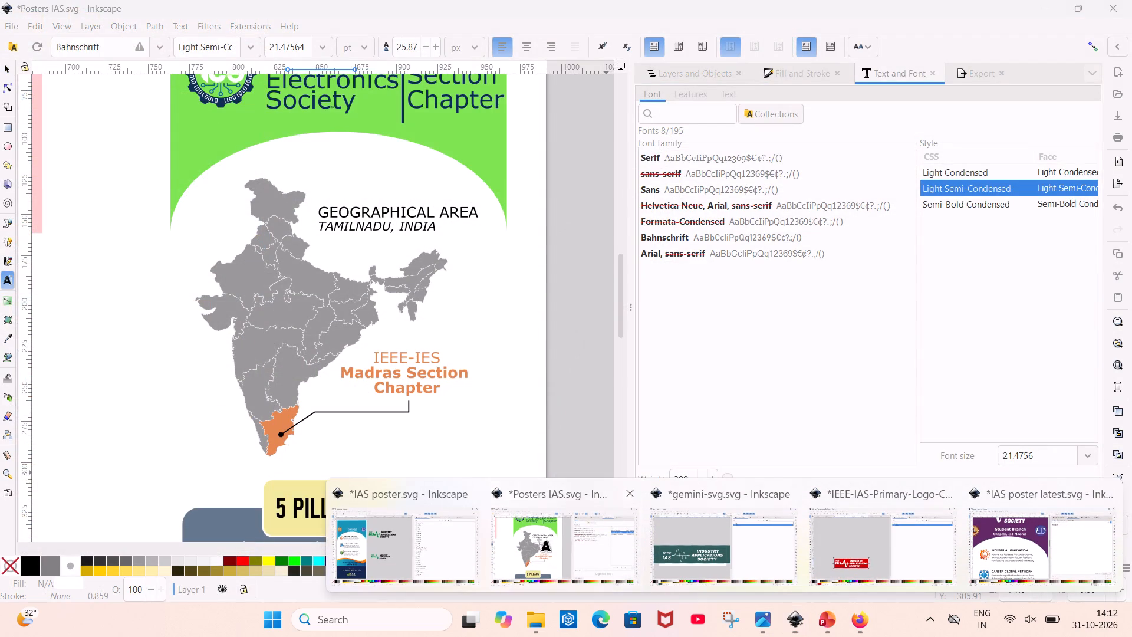
ctrl+scroll(399, 293, down, 2)
scroll(399, 293, right, 1)
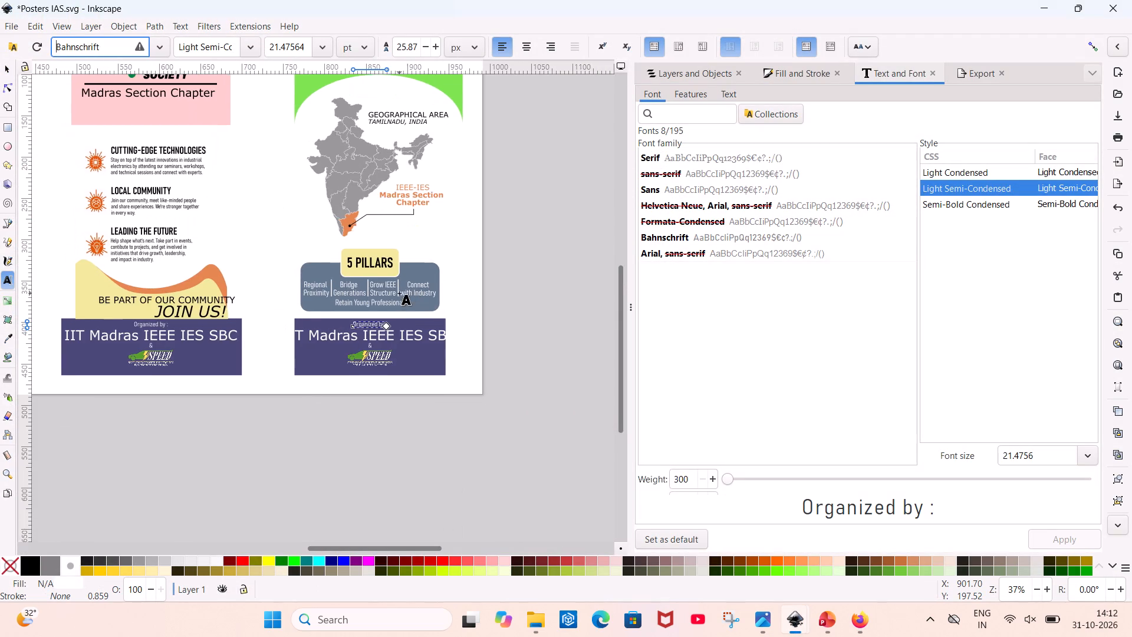
scroll(399, 293, right, 1)
scroll(399, 293, up, 1)
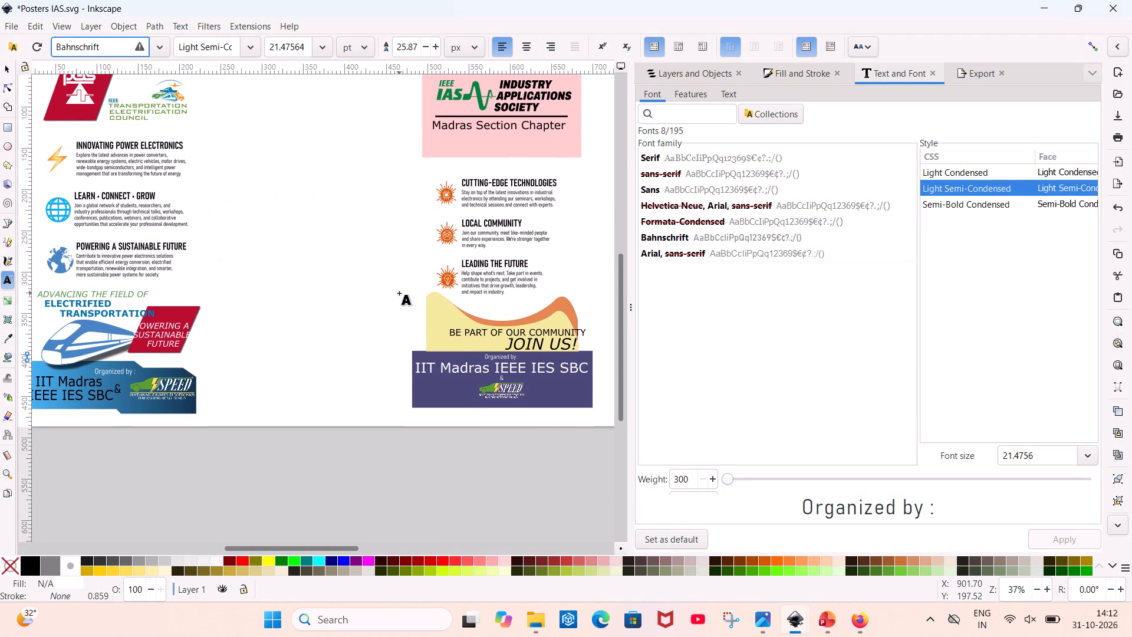
scroll(399, 293, up, 1)
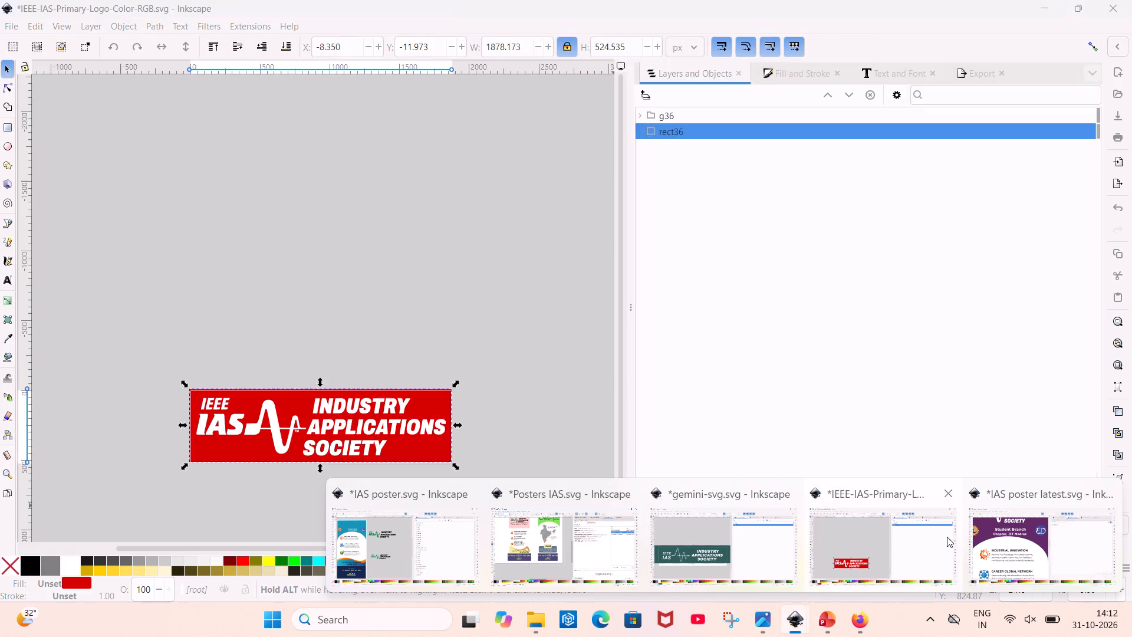
click(983, 536)
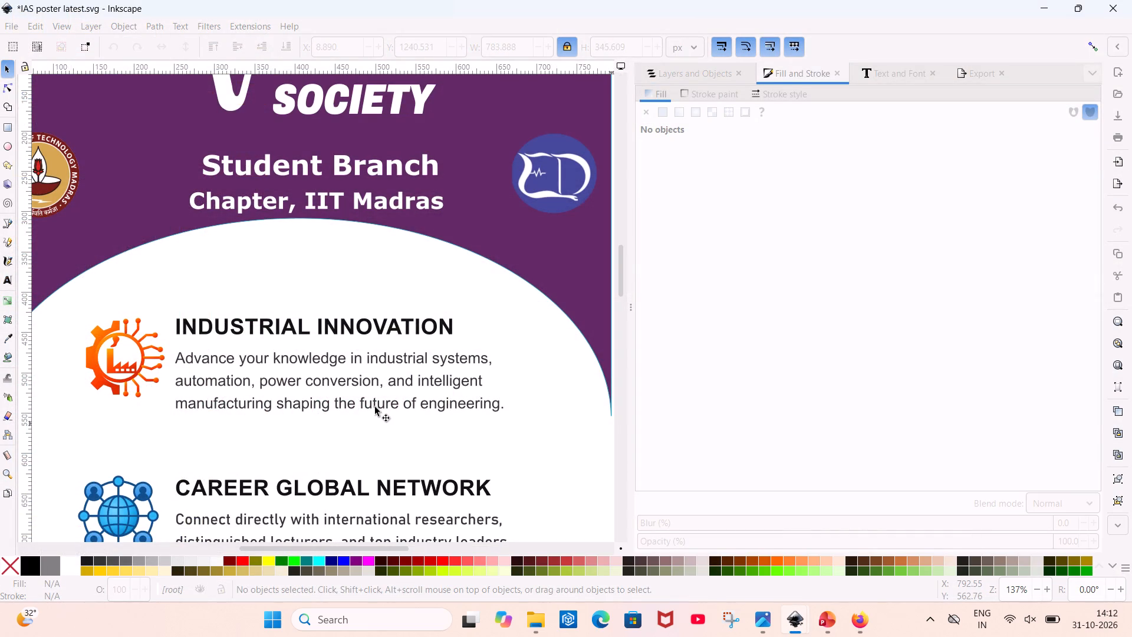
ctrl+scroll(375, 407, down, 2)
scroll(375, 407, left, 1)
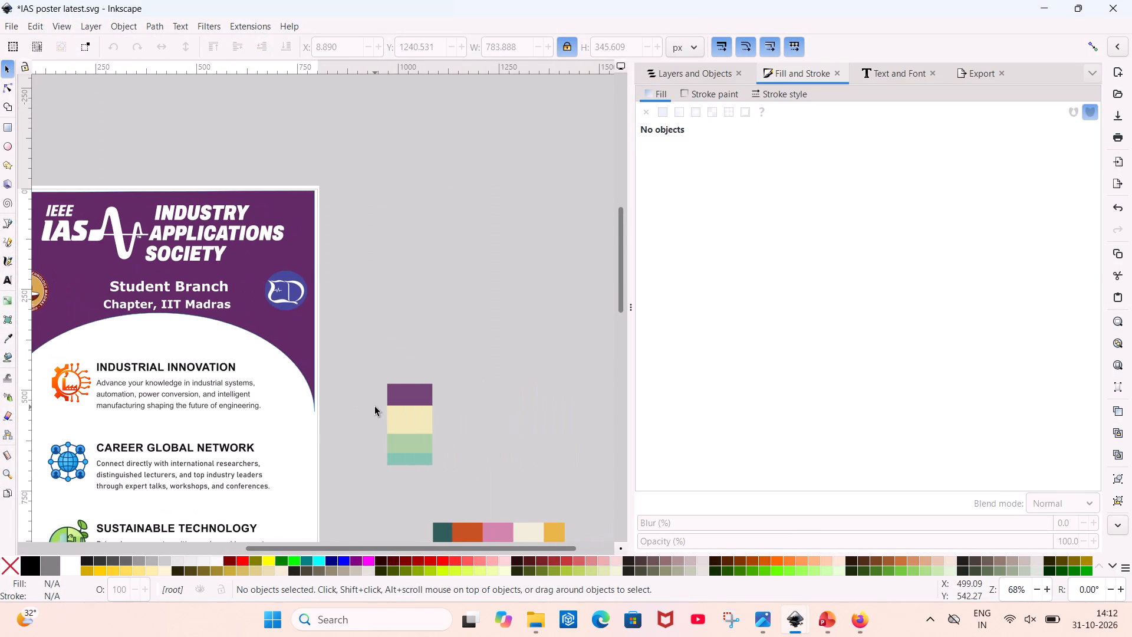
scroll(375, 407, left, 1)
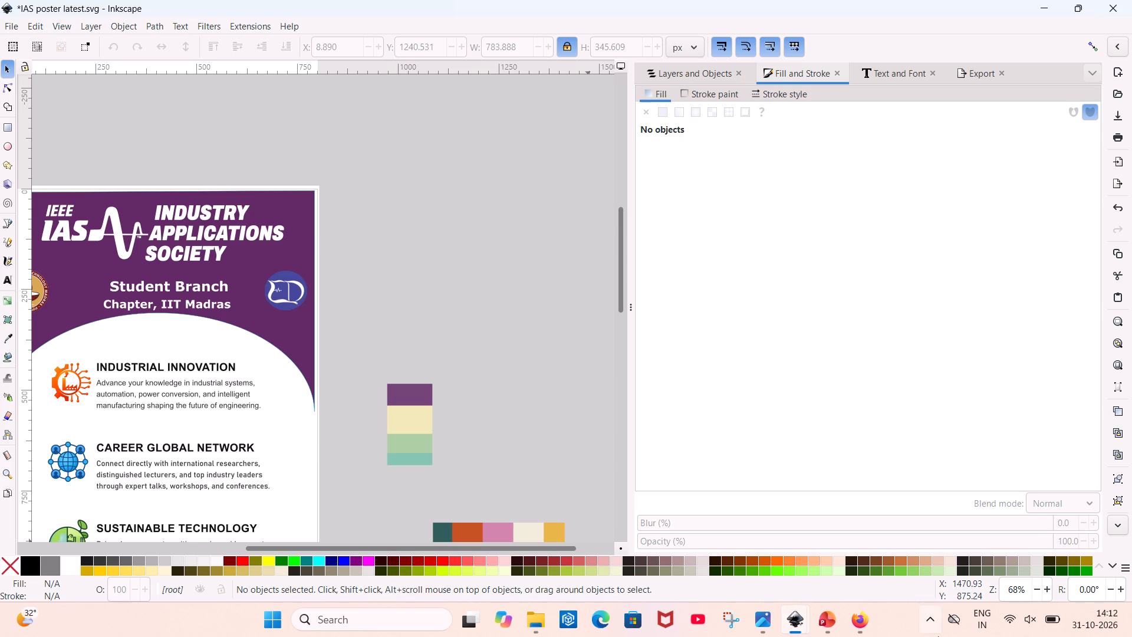
Switch to the Work done ppt presentation in PowerPoint, view its title slide, and close the presentation.
click(821, 628)
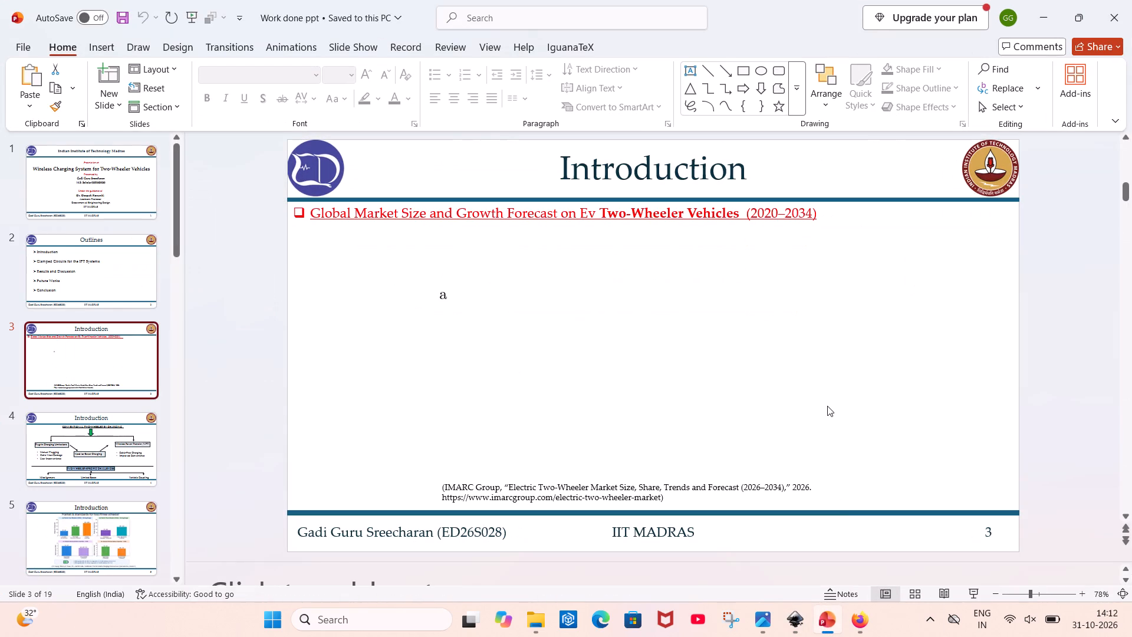
click(60, 159)
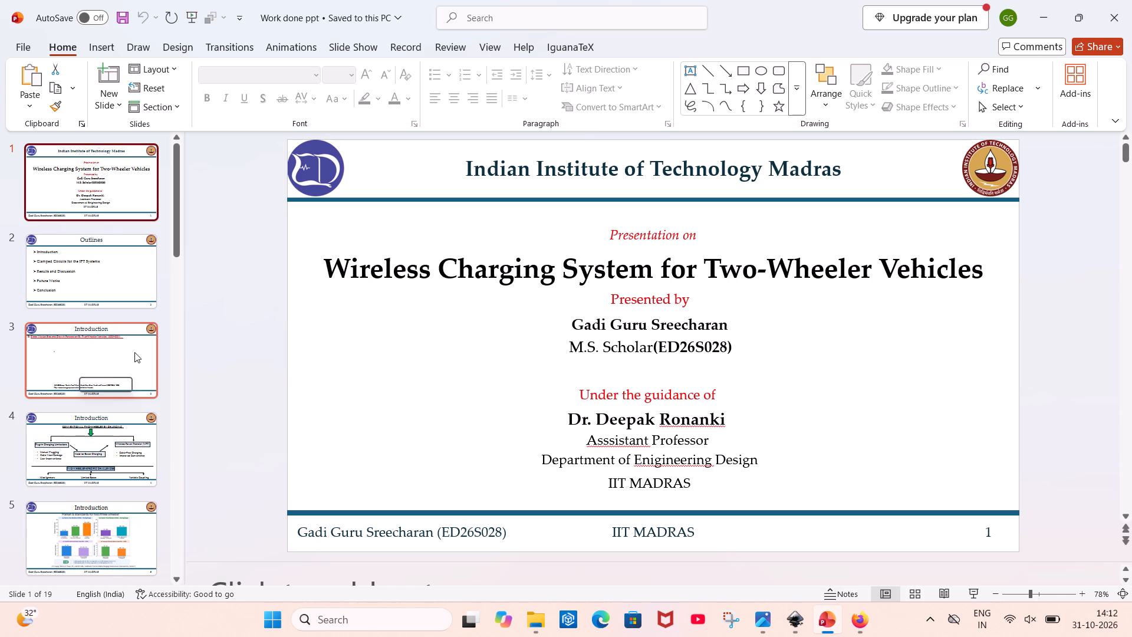
click(1121, 0)
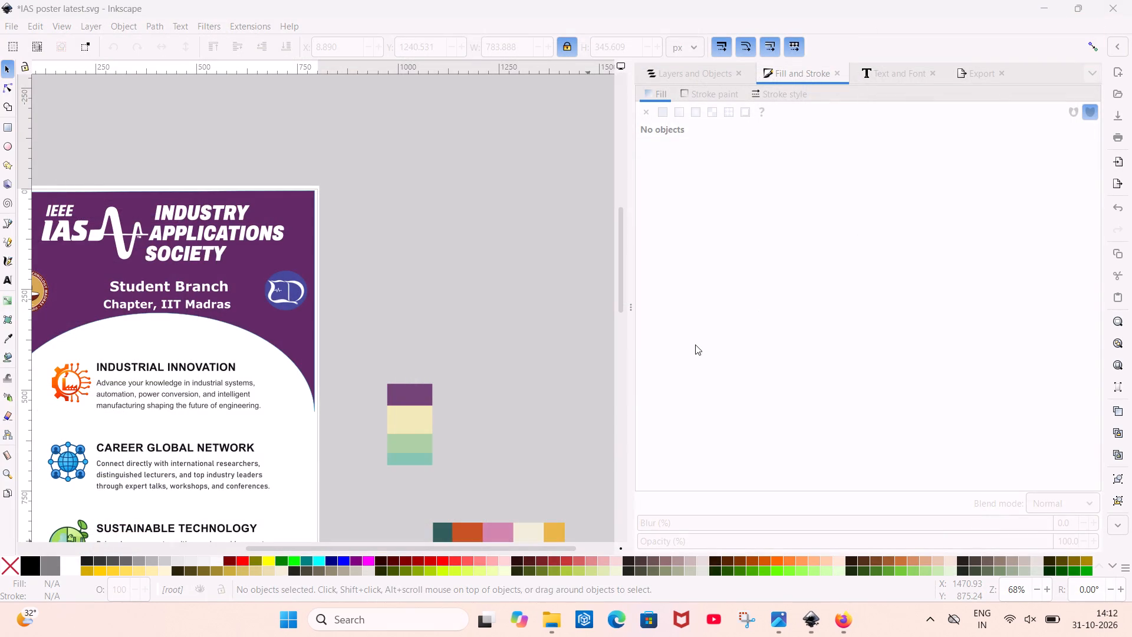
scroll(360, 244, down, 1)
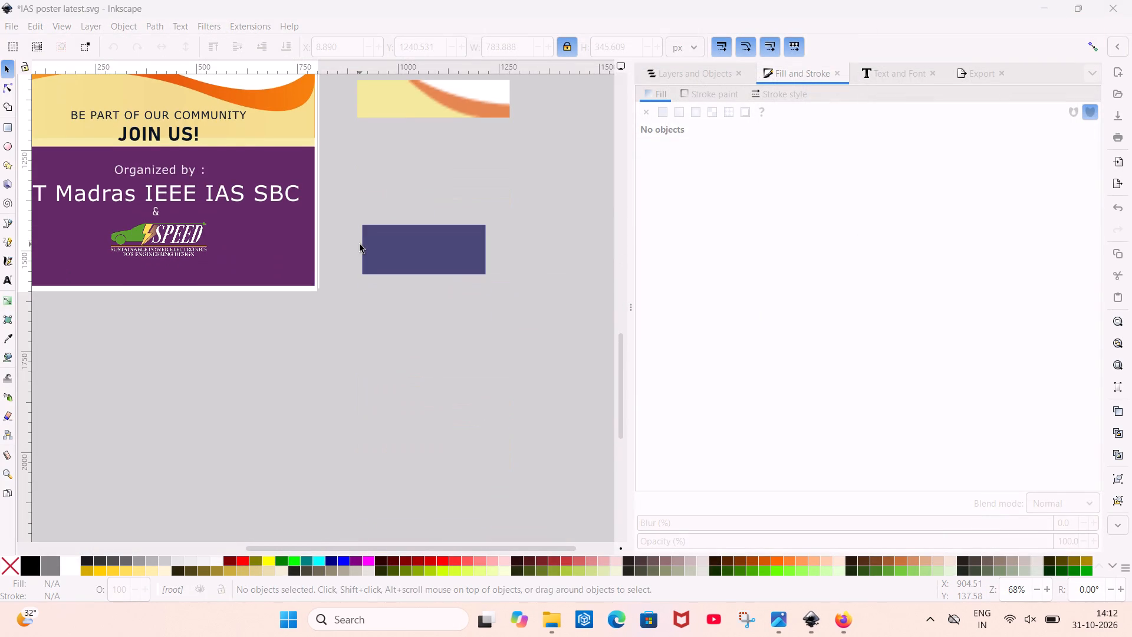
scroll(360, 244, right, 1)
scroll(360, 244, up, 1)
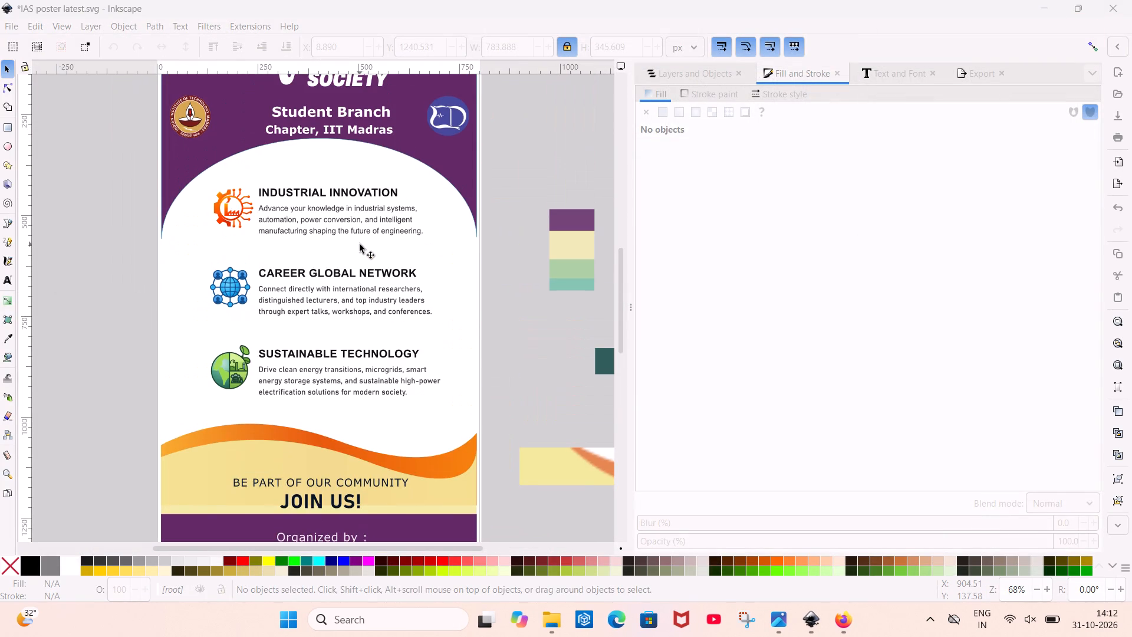
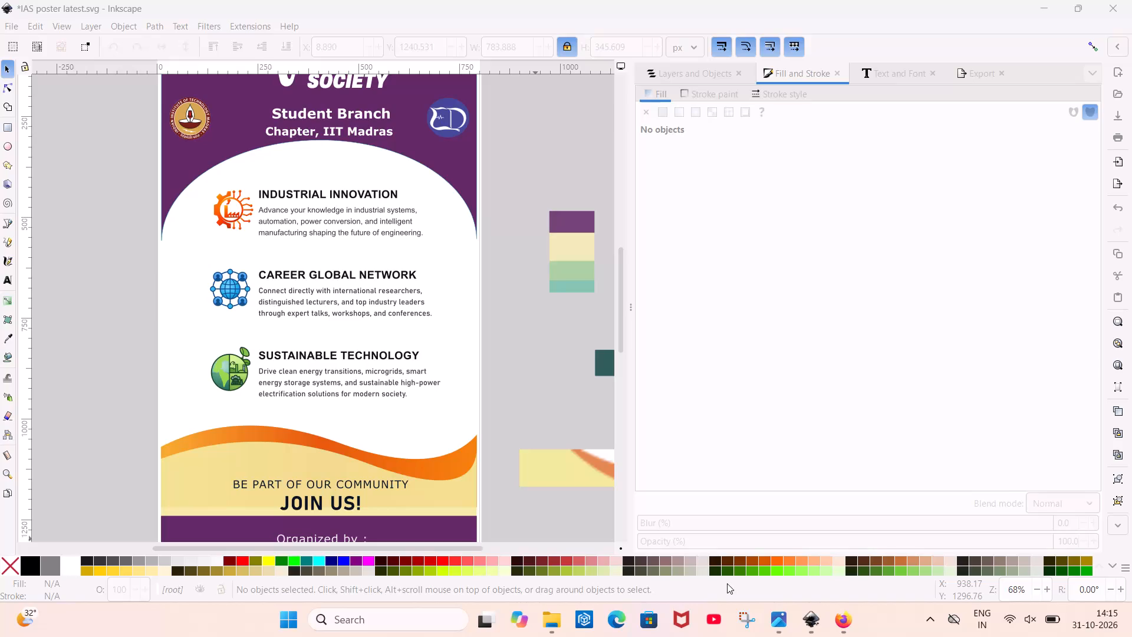
Export the whole document in PDF format as IAS poster latest.pdf in the new workshop folder.
ctrl+scroll(727, 583, down, 2)
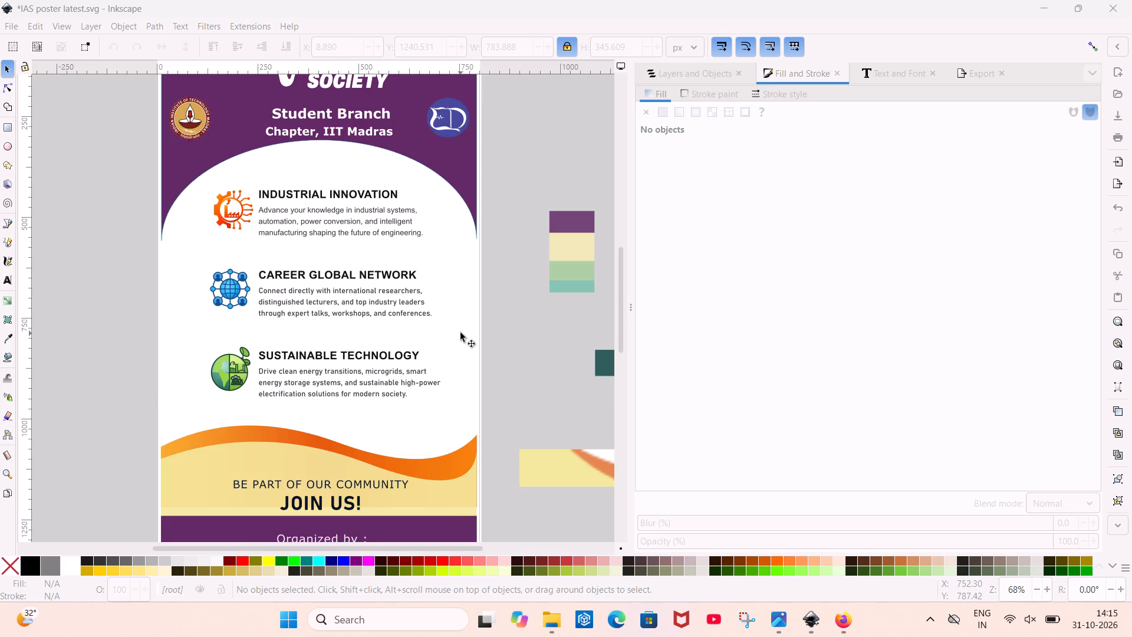
ctrl+scroll(460, 333, down, 2)
scroll(460, 333, down, 1)
ctrl+scroll(460, 333, up, 1)
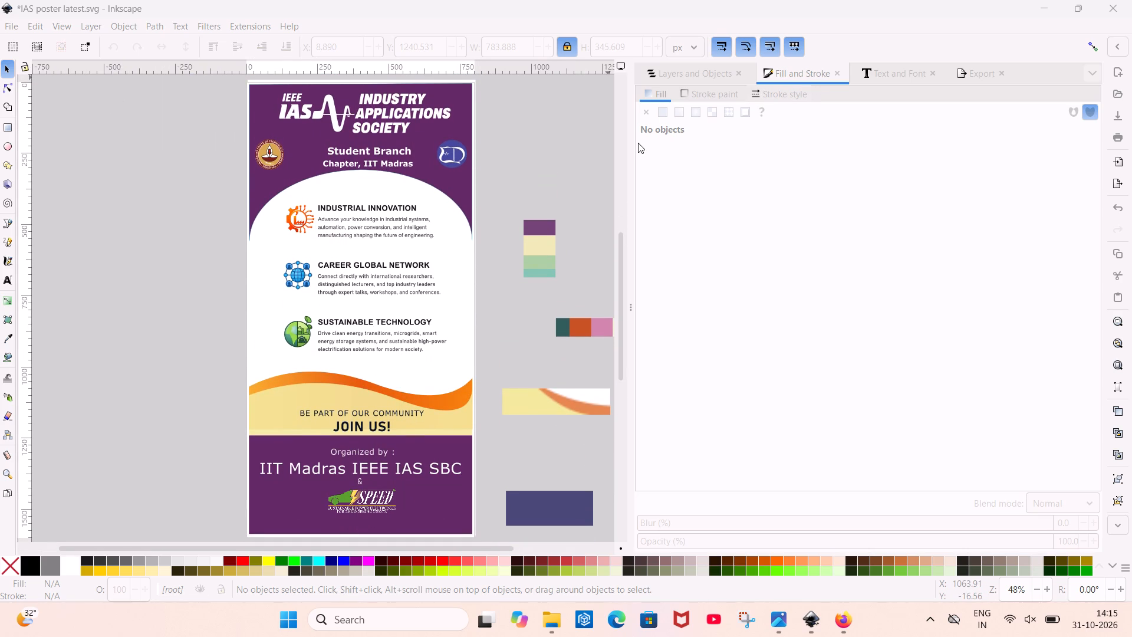
click(448, 174)
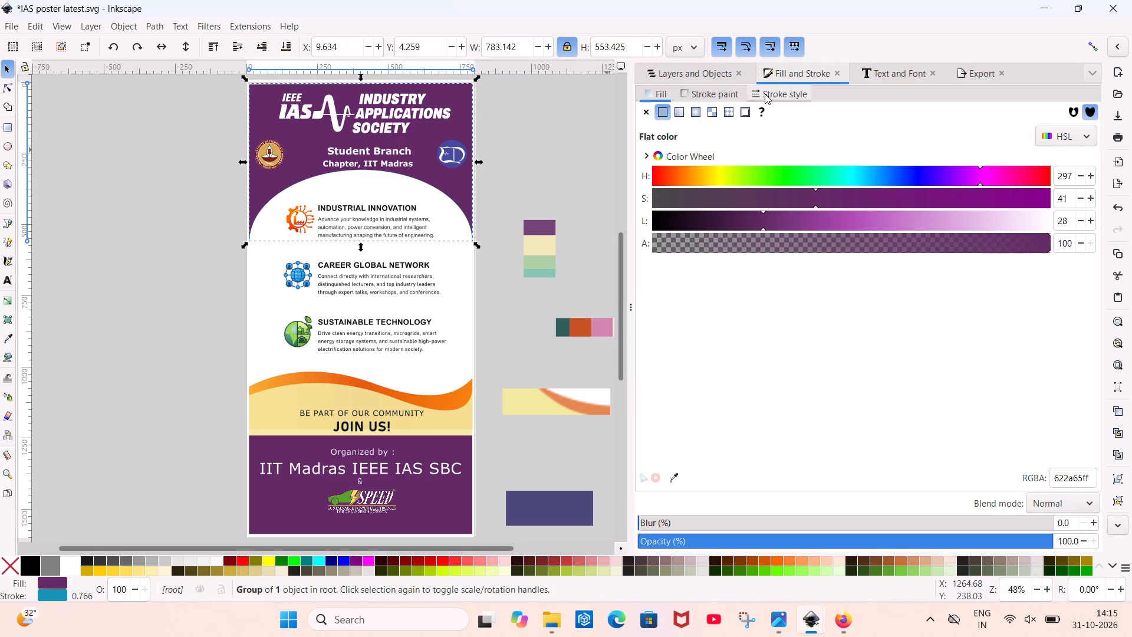
click(704, 68)
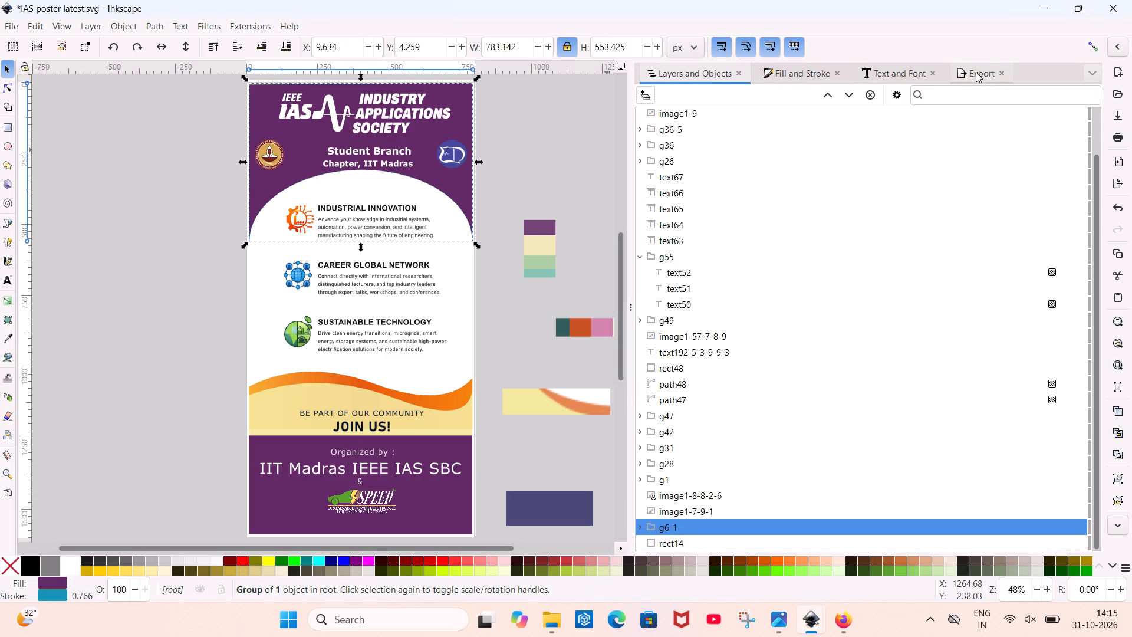
click(976, 72)
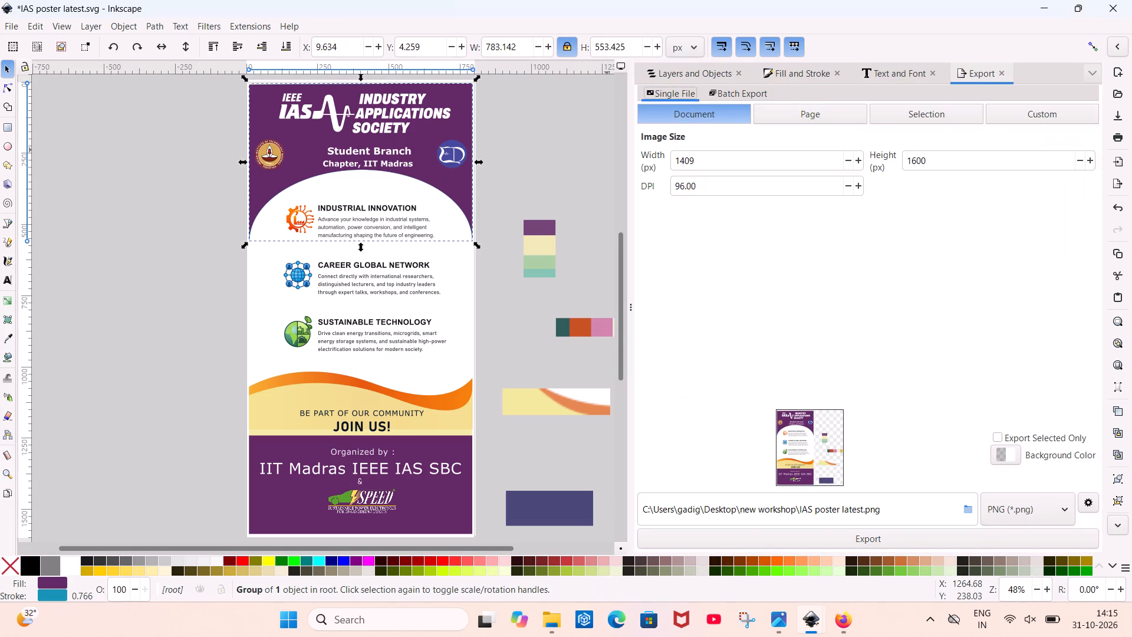
click(1050, 510)
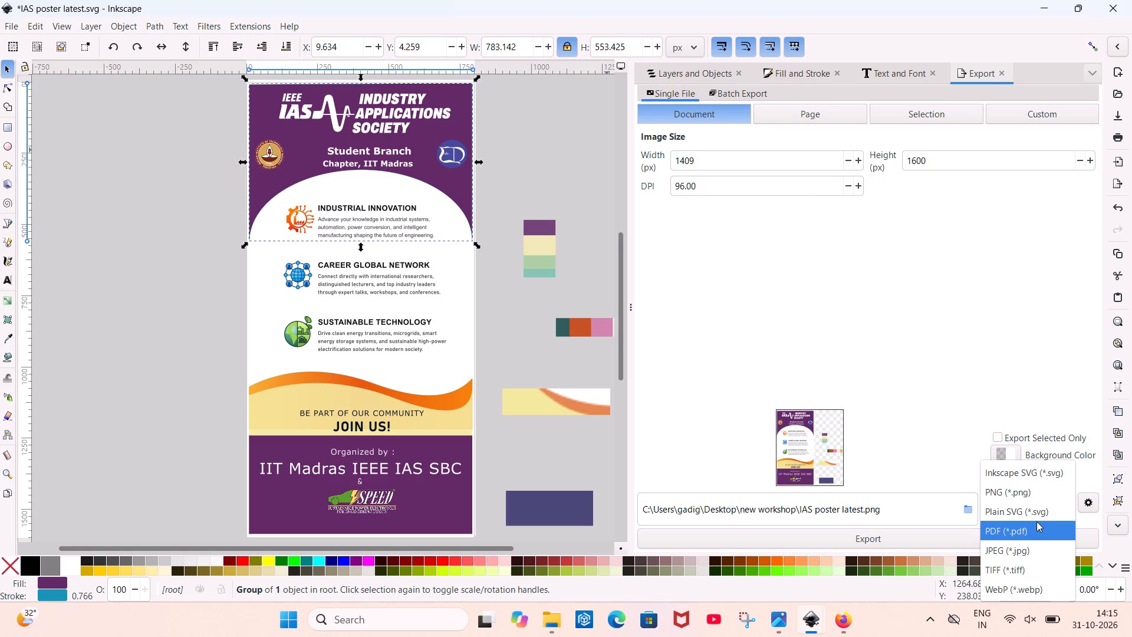
click(1036, 521)
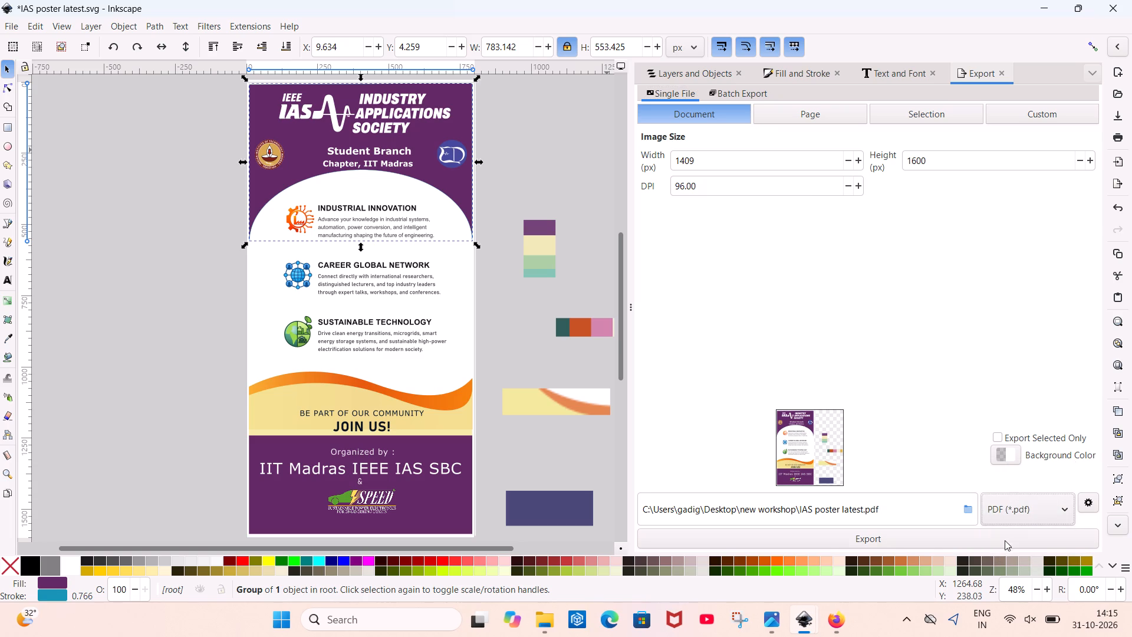
click(979, 541)
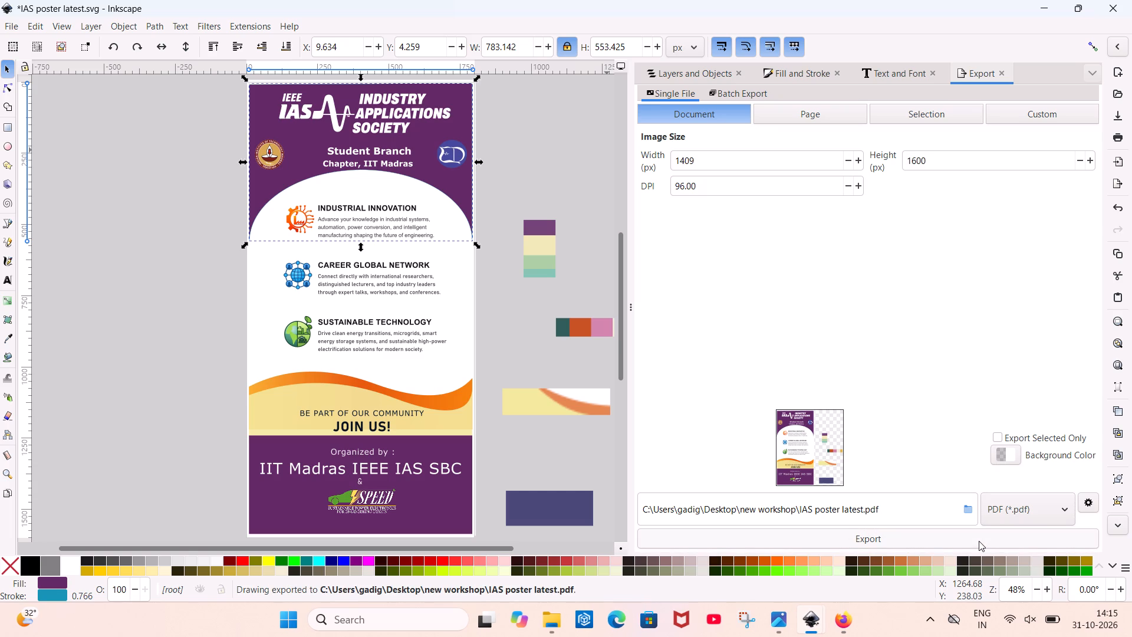
click(979, 541)
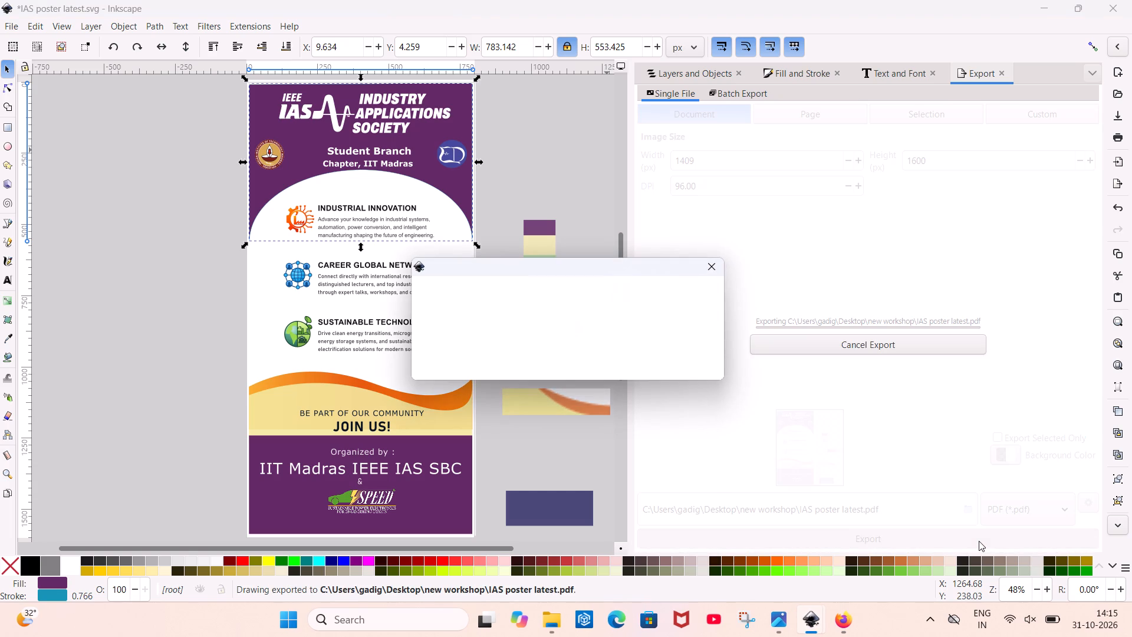
click(713, 265)
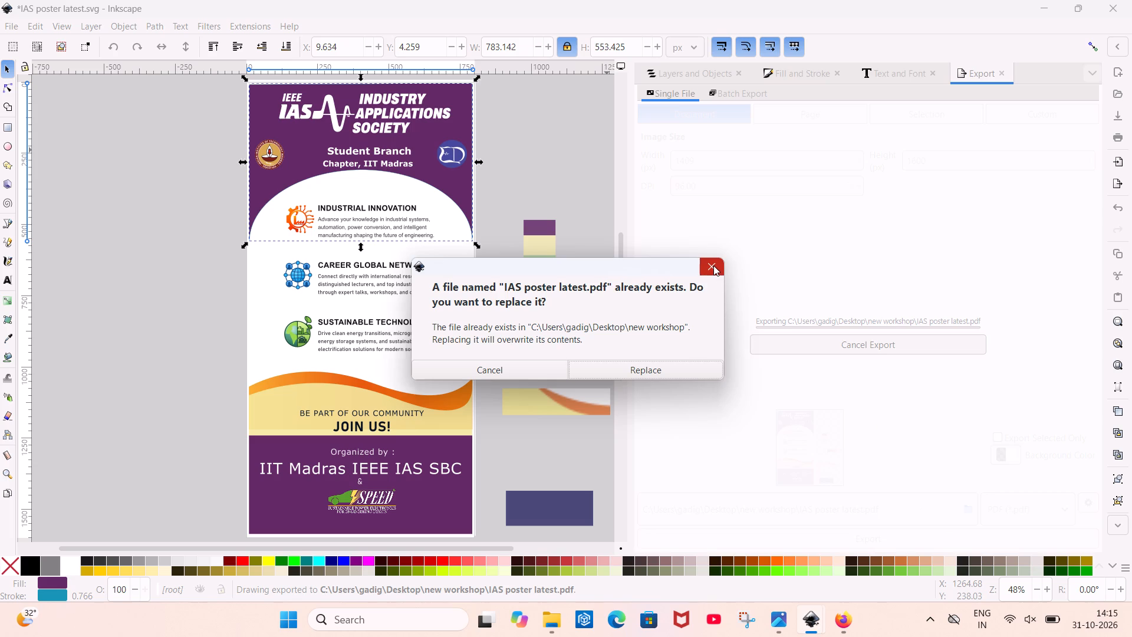
Export the whole document in JPEG format as IAS poster latest.jpg in the new workshop folder, replacing the existing file.
click(1020, 508)
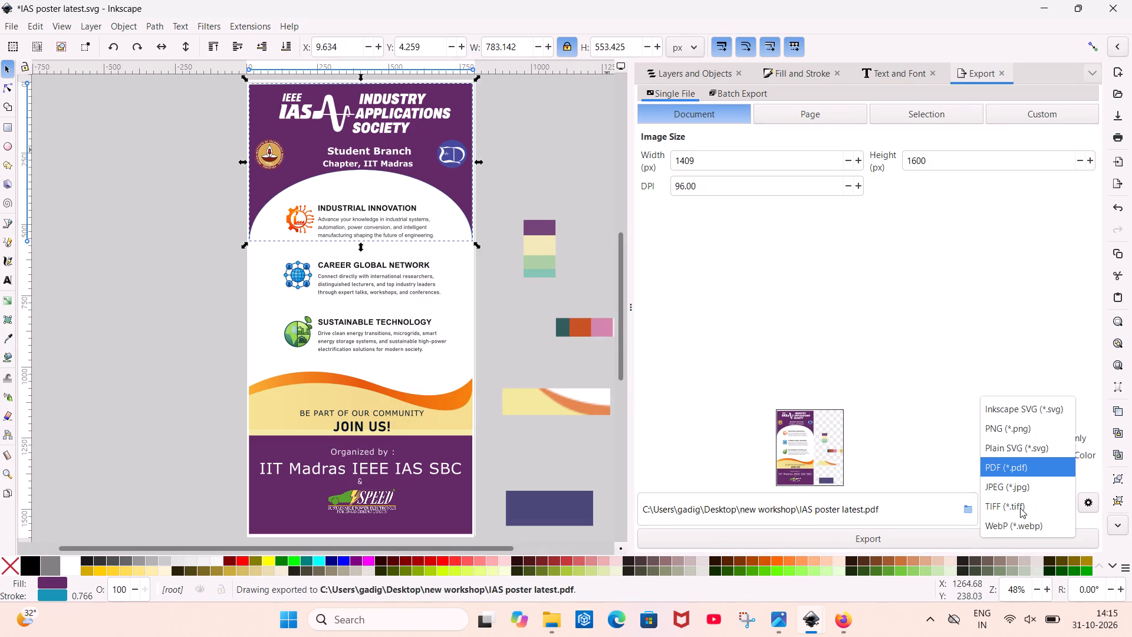
click(1020, 434)
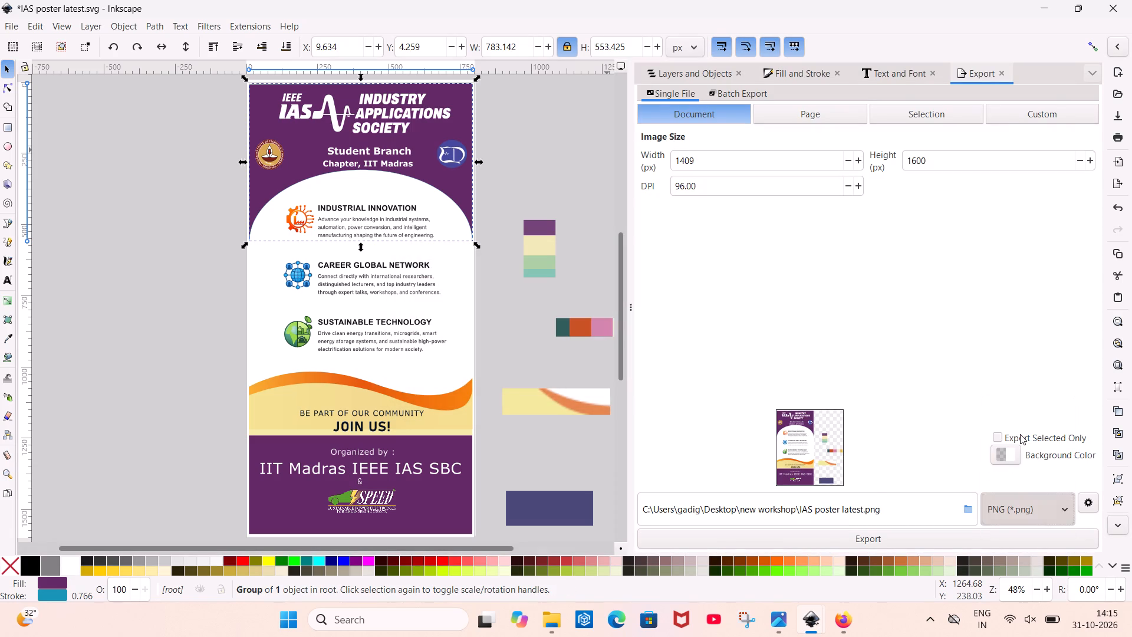
click(1004, 517)
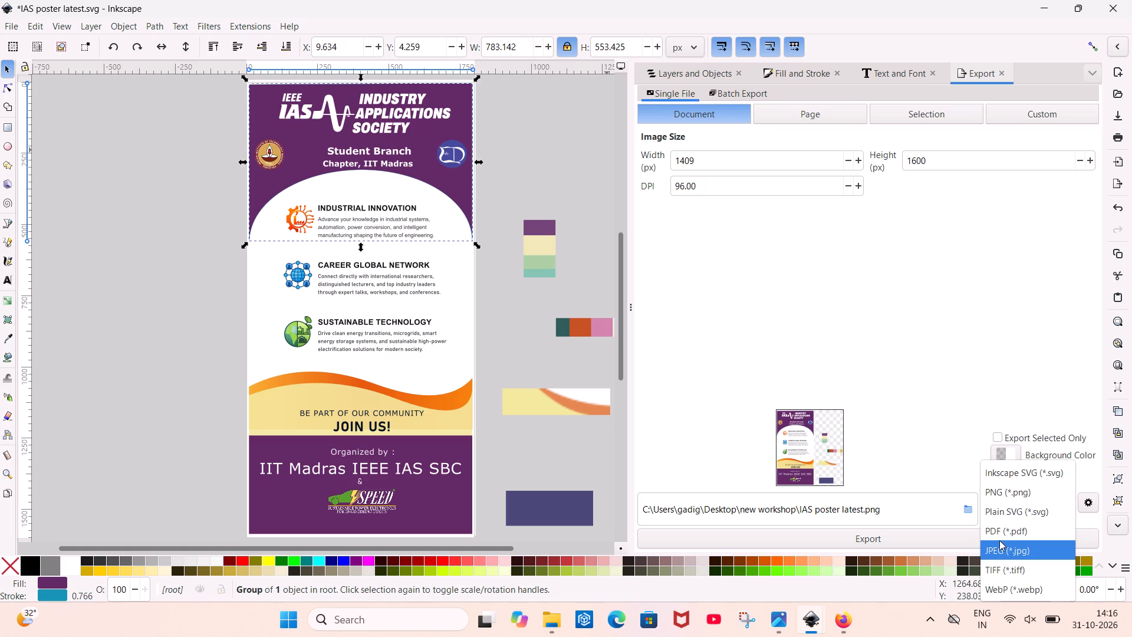
click(999, 540)
click(965, 540)
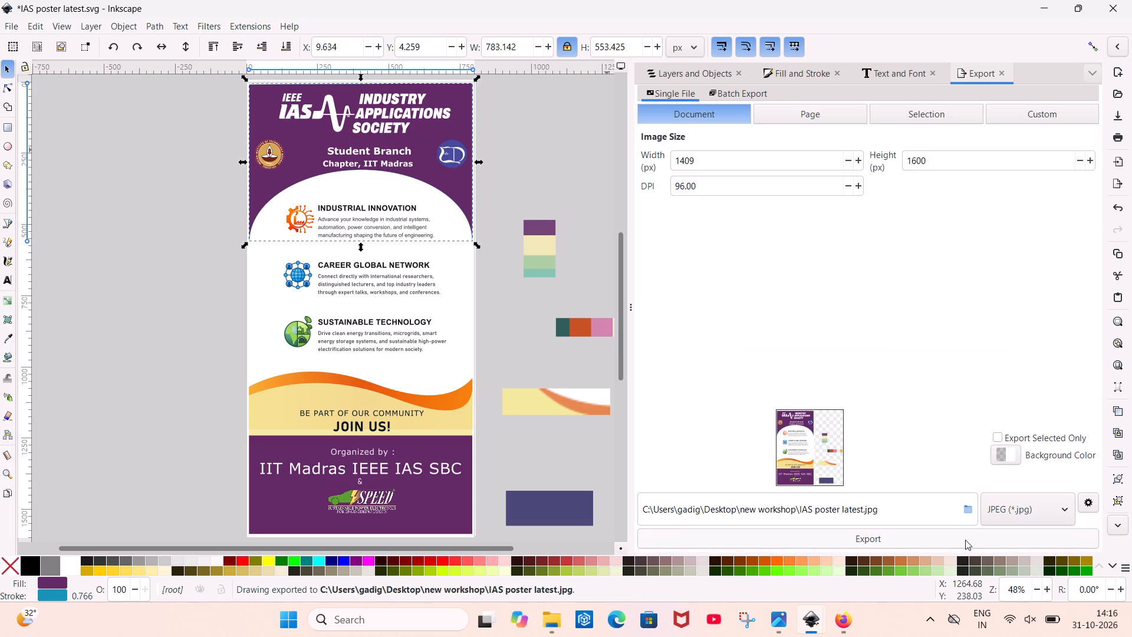
click(965, 540)
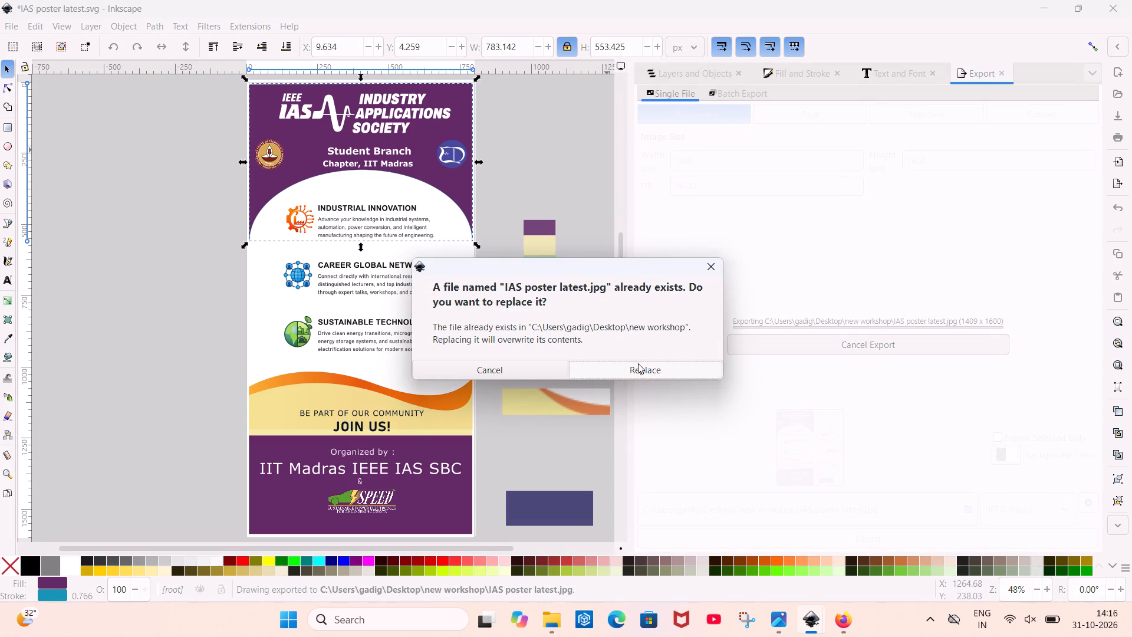
click(636, 364)
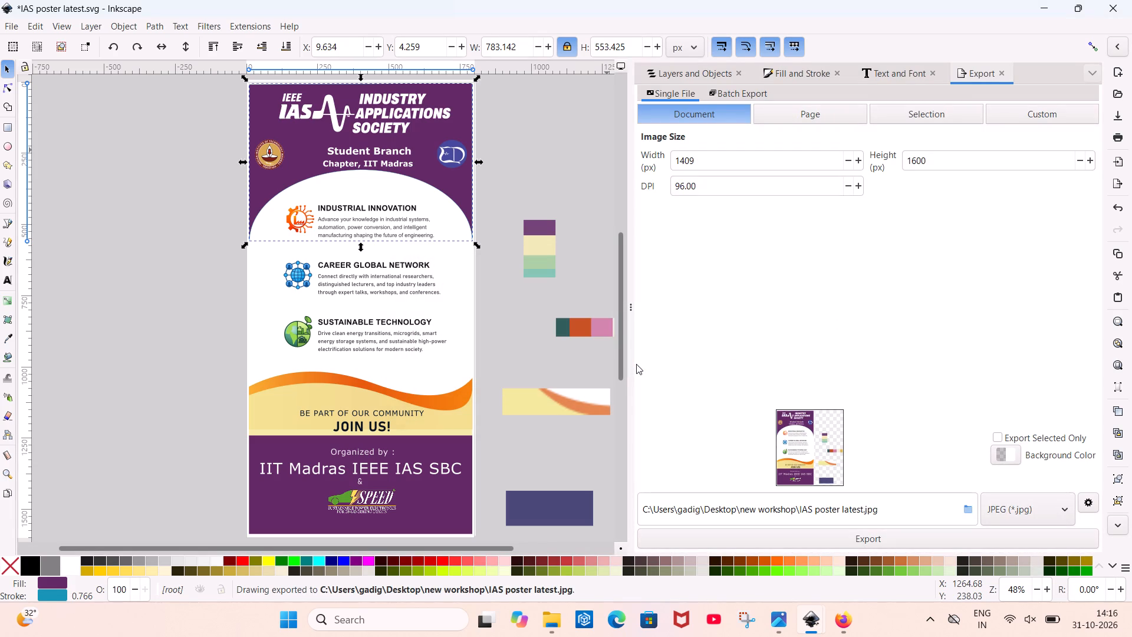
Look through the new workshop and Downloads folders for the exported poster, and return to IAS poster latest.svg in Inkscape.
click(1039, 1)
click(1039, 1)
click(1039, 1)
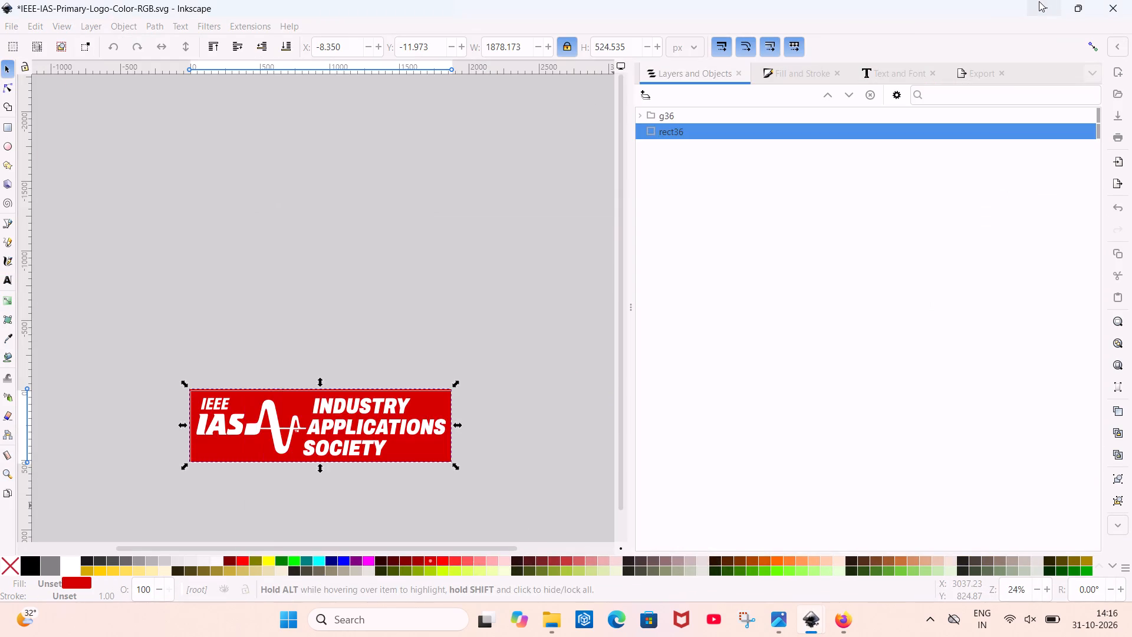
click(1039, 1)
click(1039, 1)
click(1039, 1)
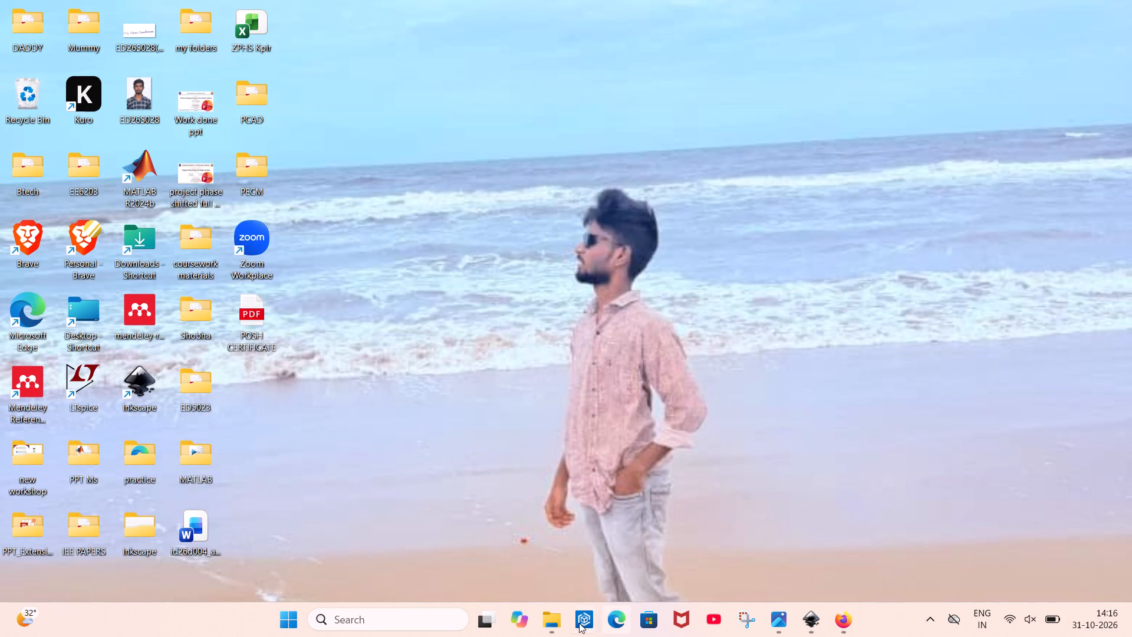
click(559, 616)
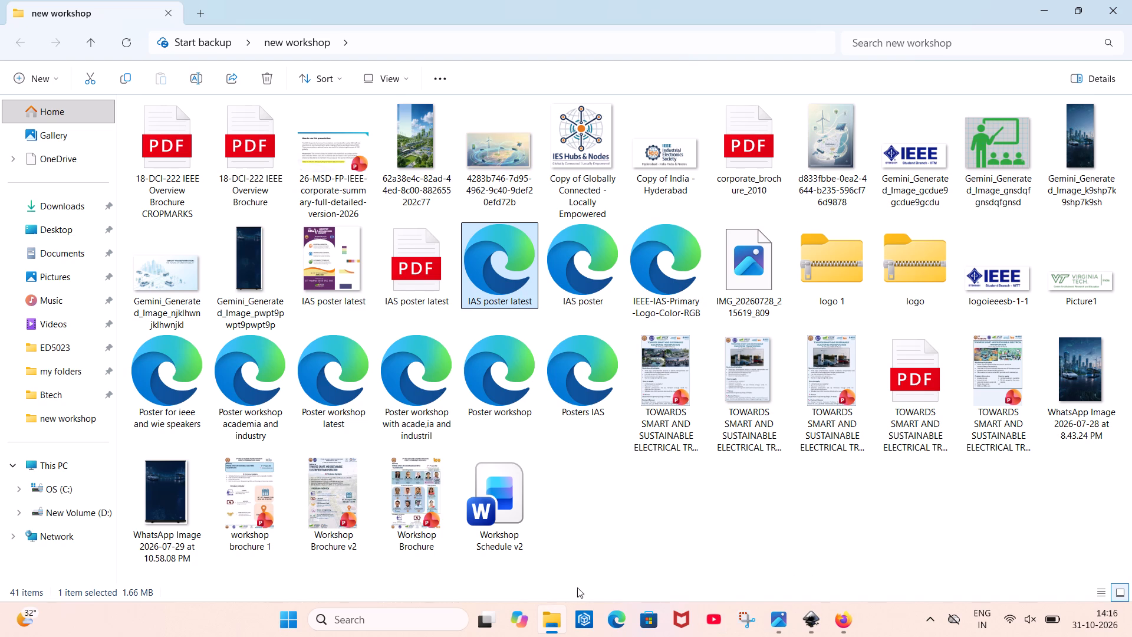
click(69, 209)
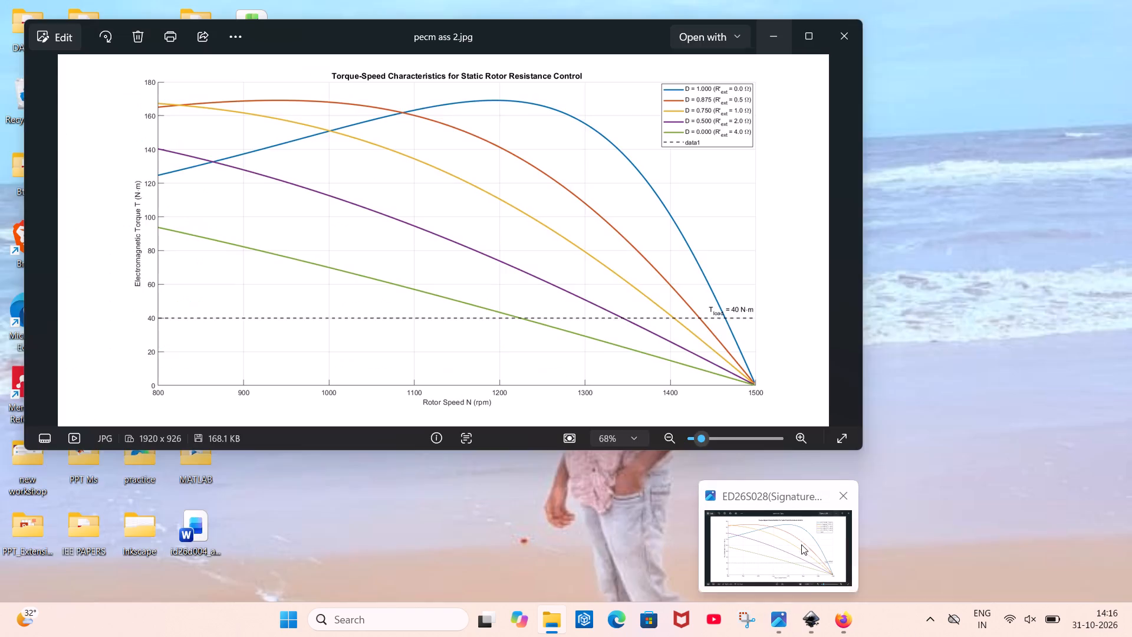
click(846, 485)
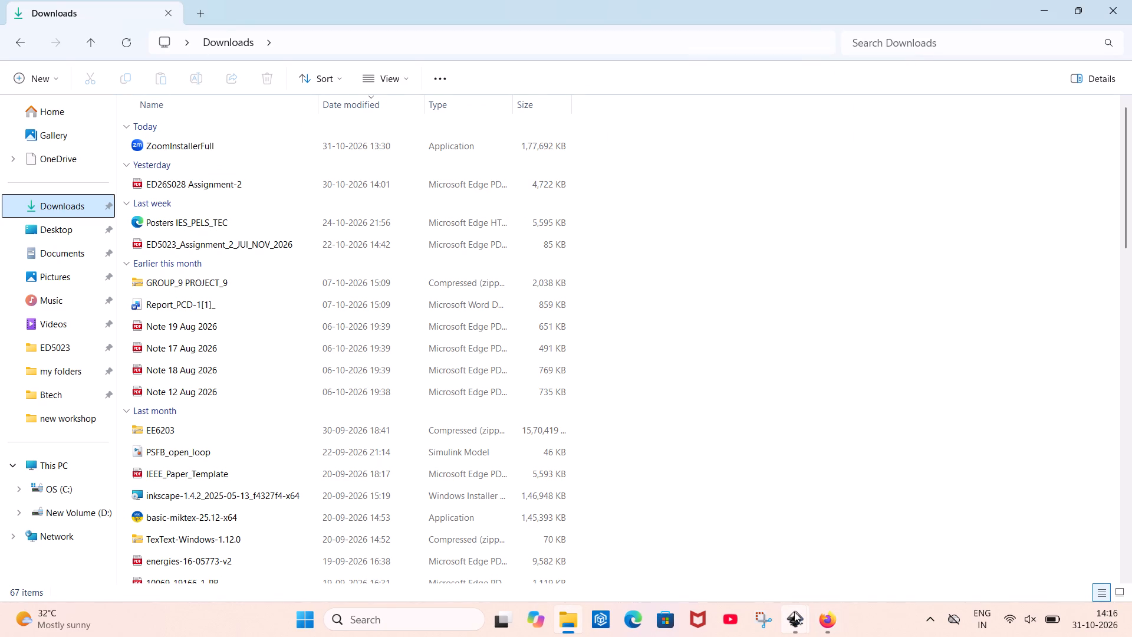
click(1011, 545)
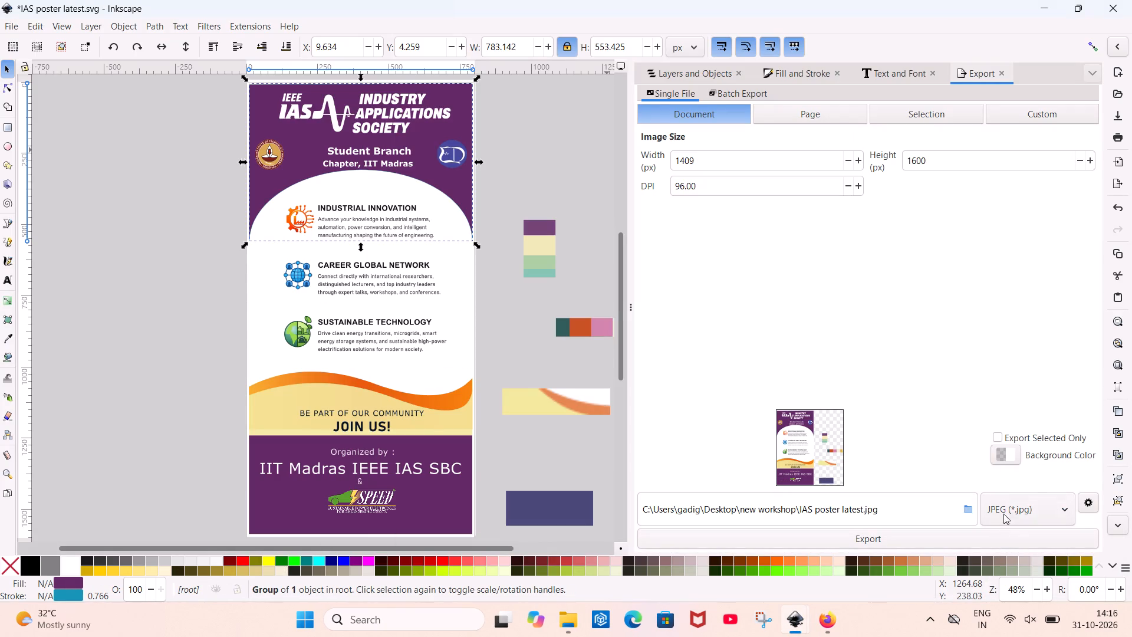
Export only the poster's own objects, excluding the colour samples beside it, as a JPEG replacing IAS poster latest.jpg.
click(1035, 439)
click(808, 429)
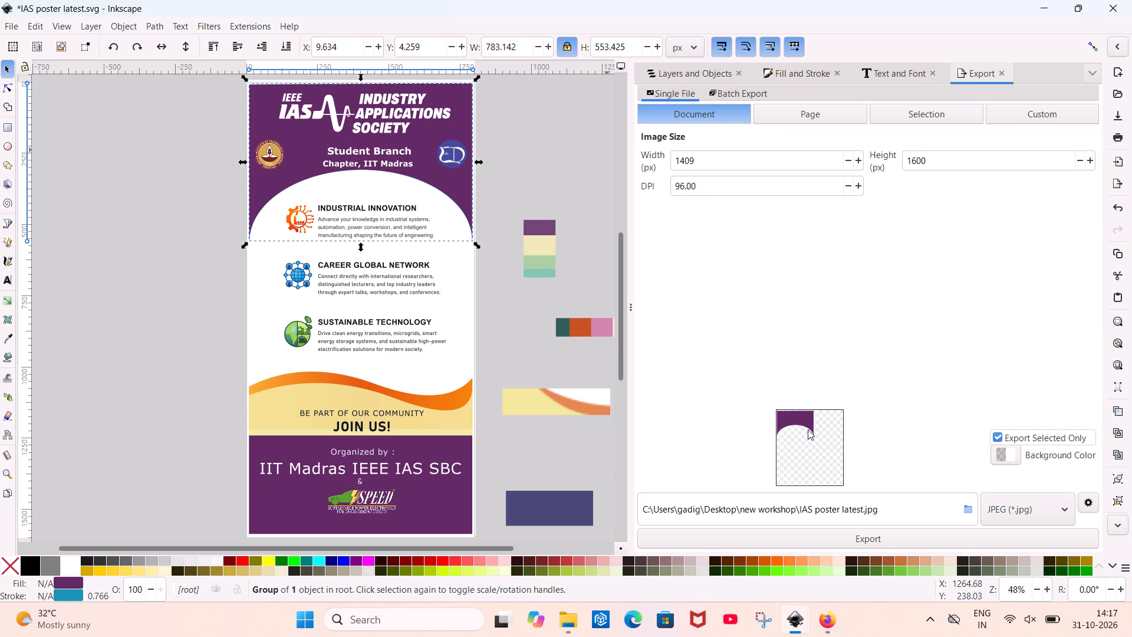
click(131, 206)
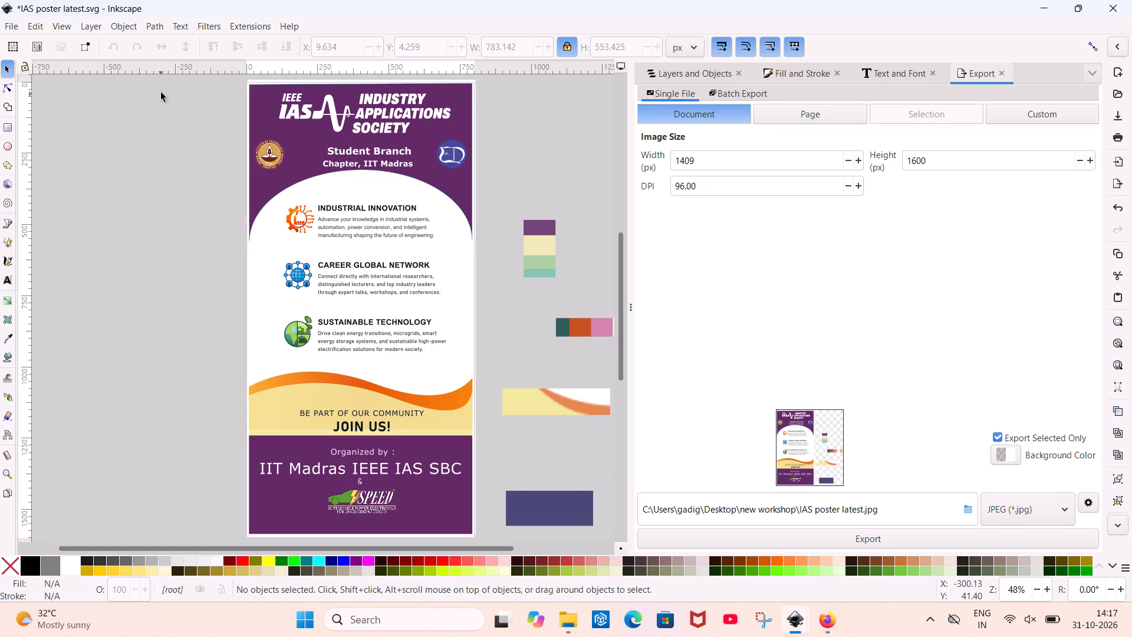
click(287, 114)
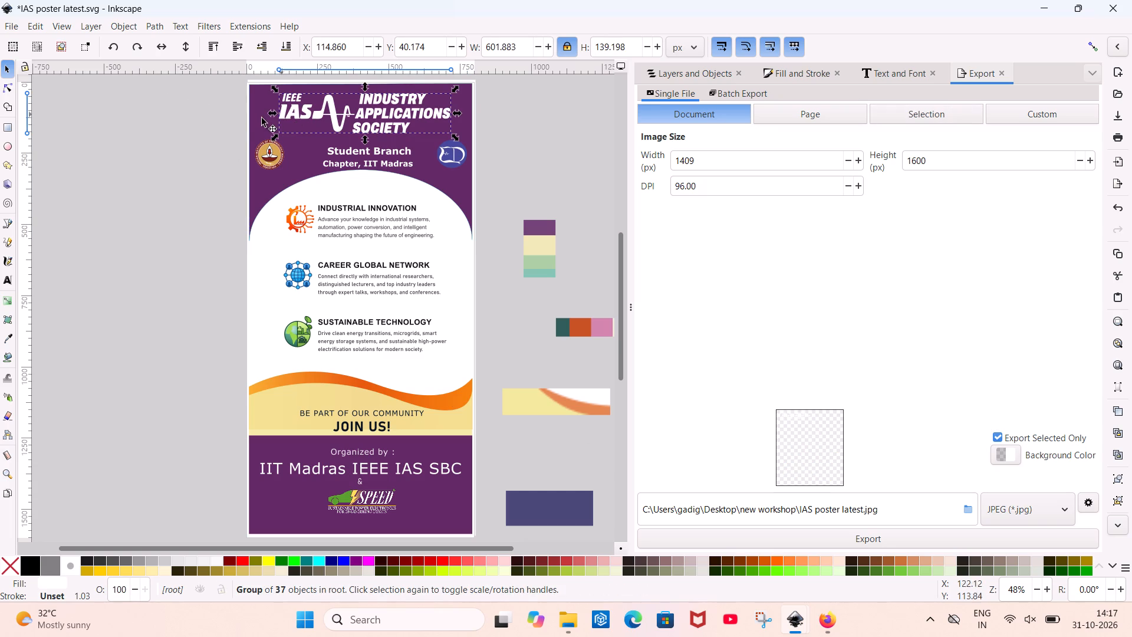
click(246, 124)
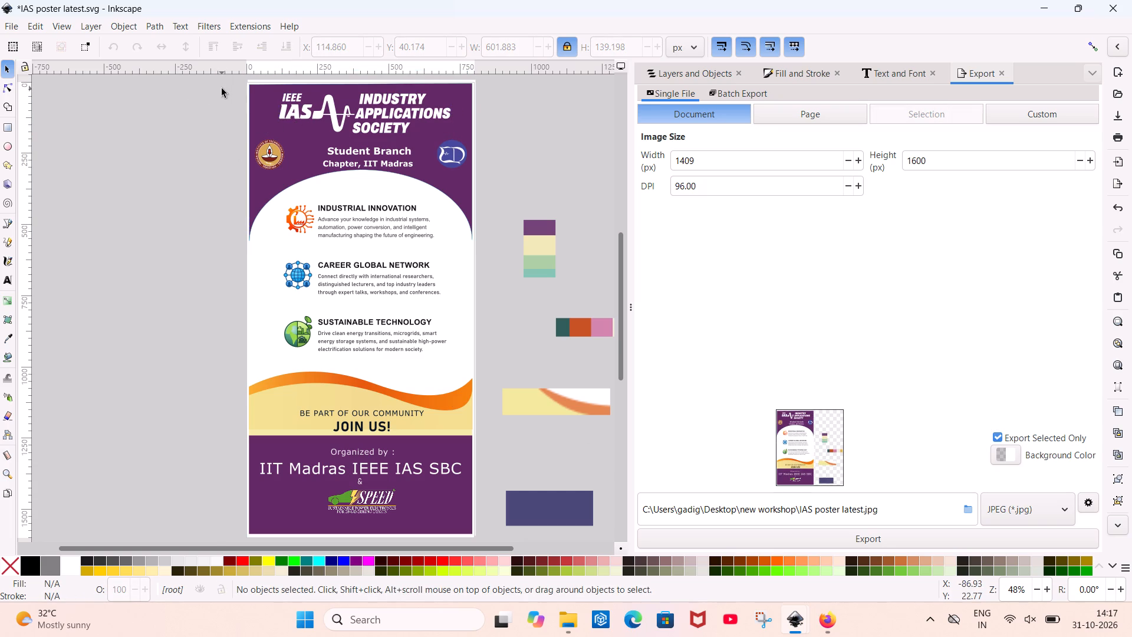
drag(236, 81, 427, 266)
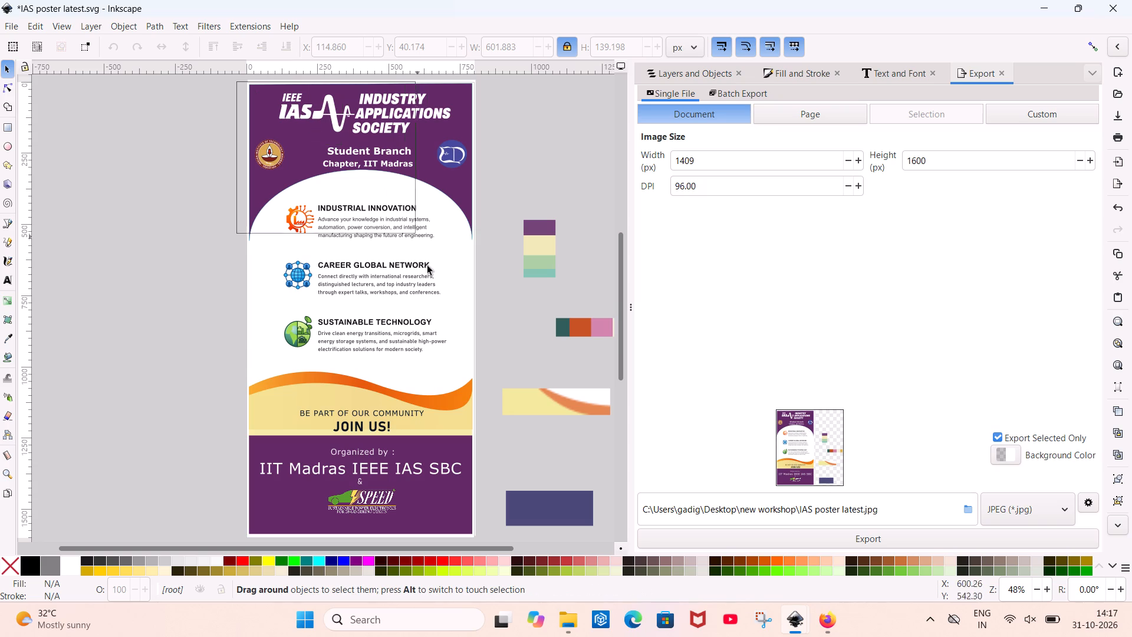
drag(427, 266, 478, 510)
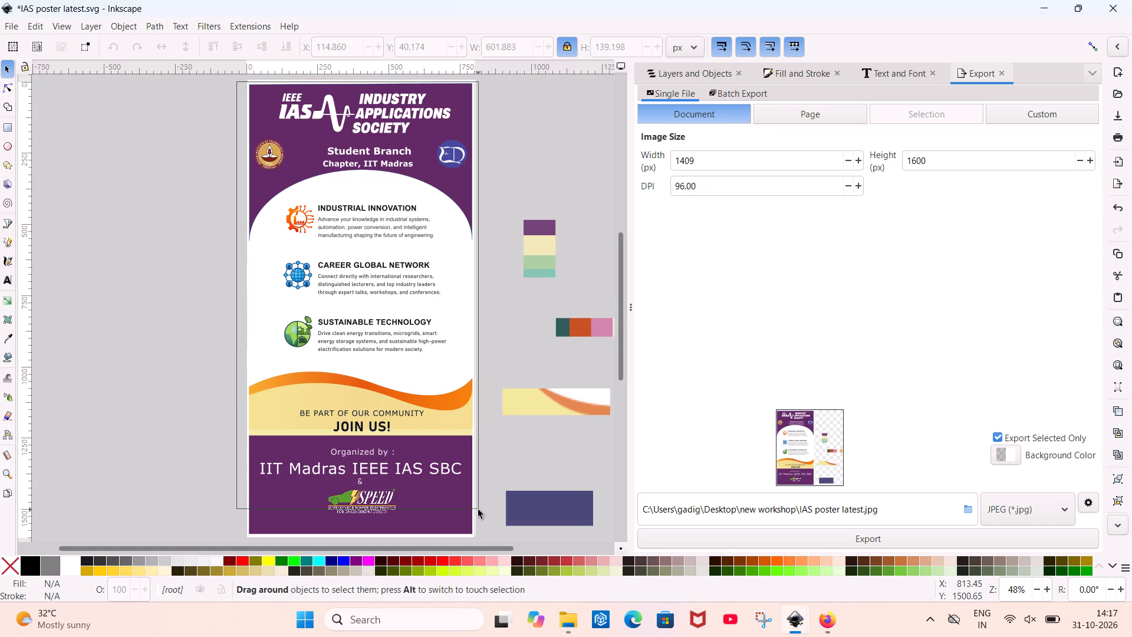
drag(478, 510, 473, 252)
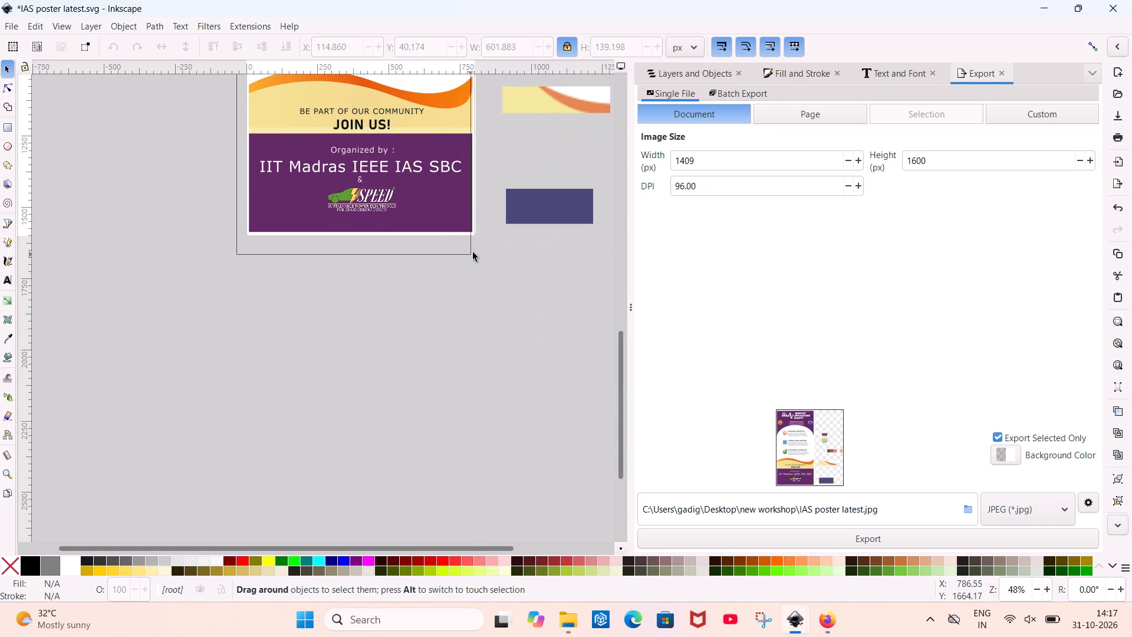
drag(473, 252, 476, 237)
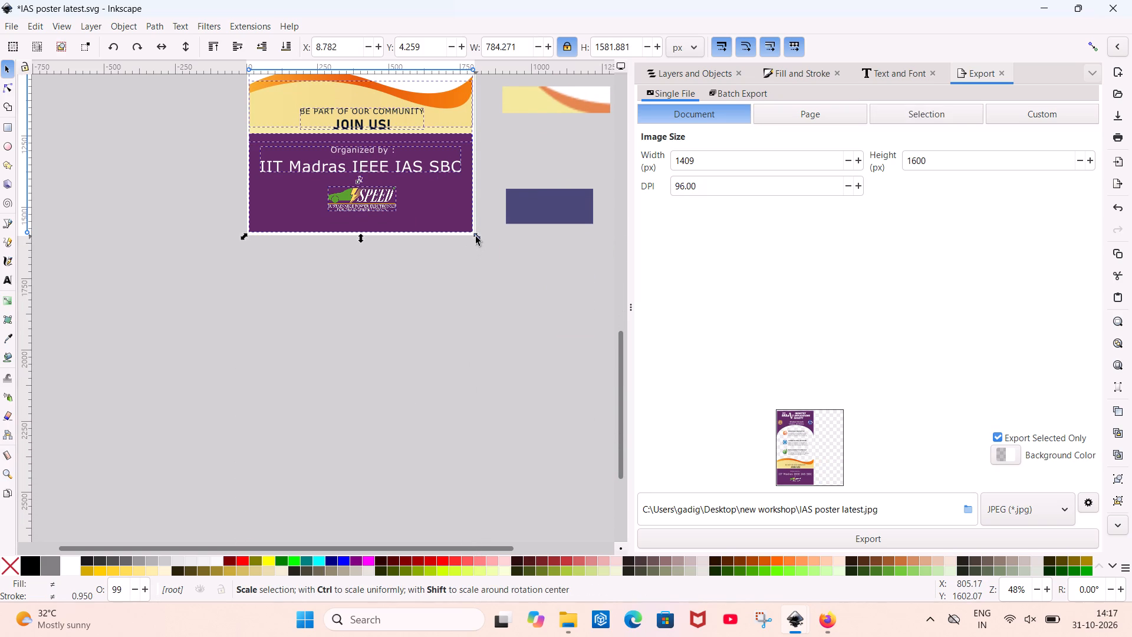
scroll(476, 237, up, 2)
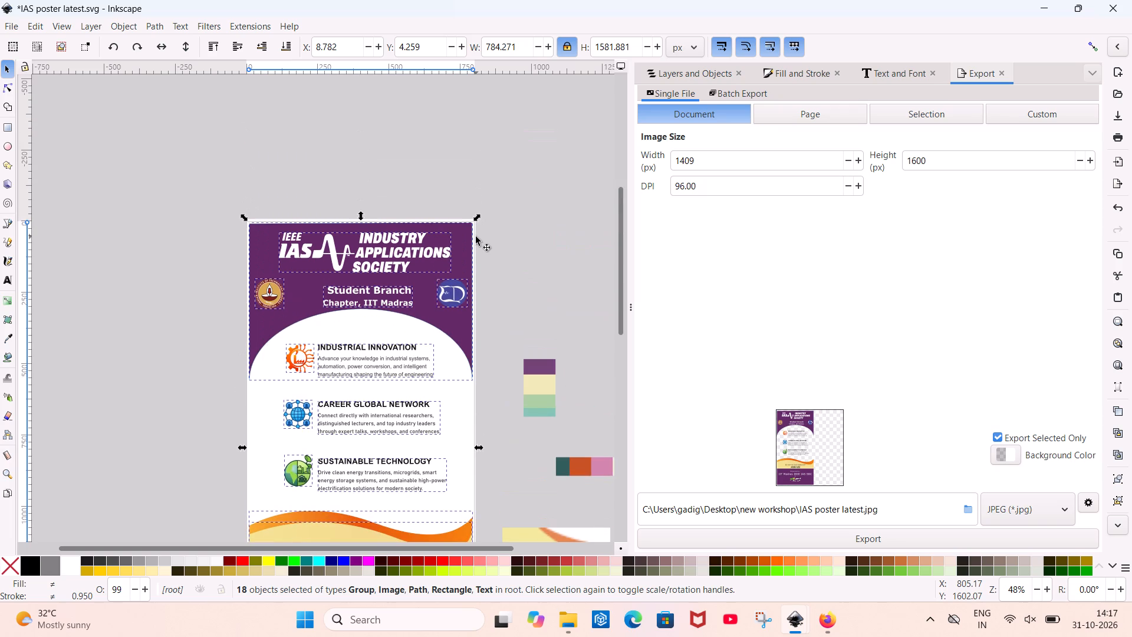
click(963, 531)
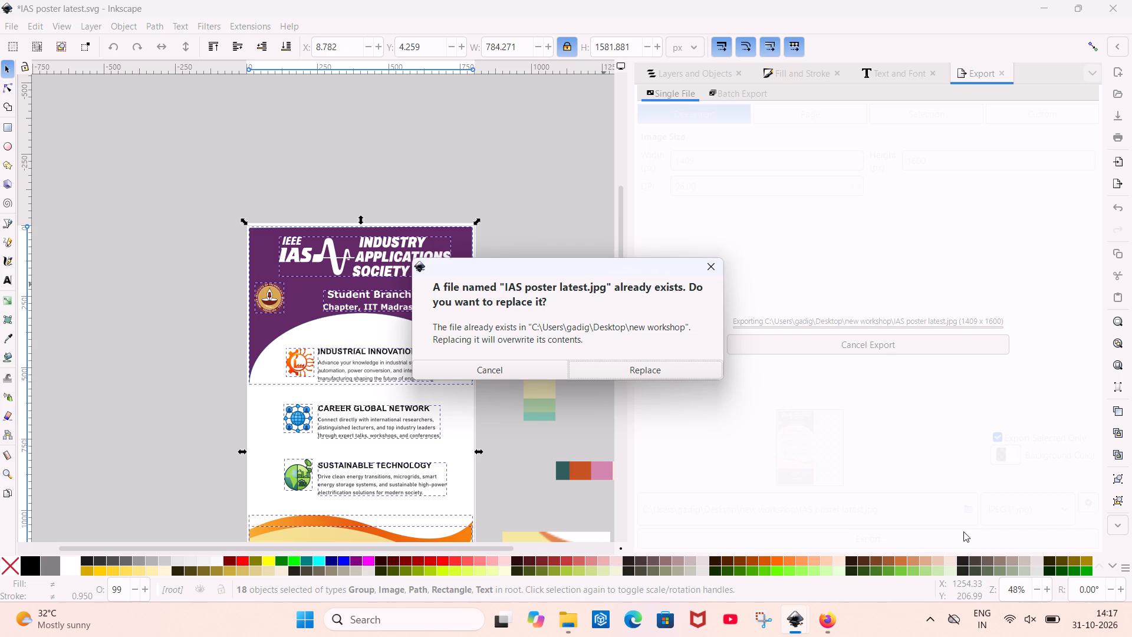
click(695, 372)
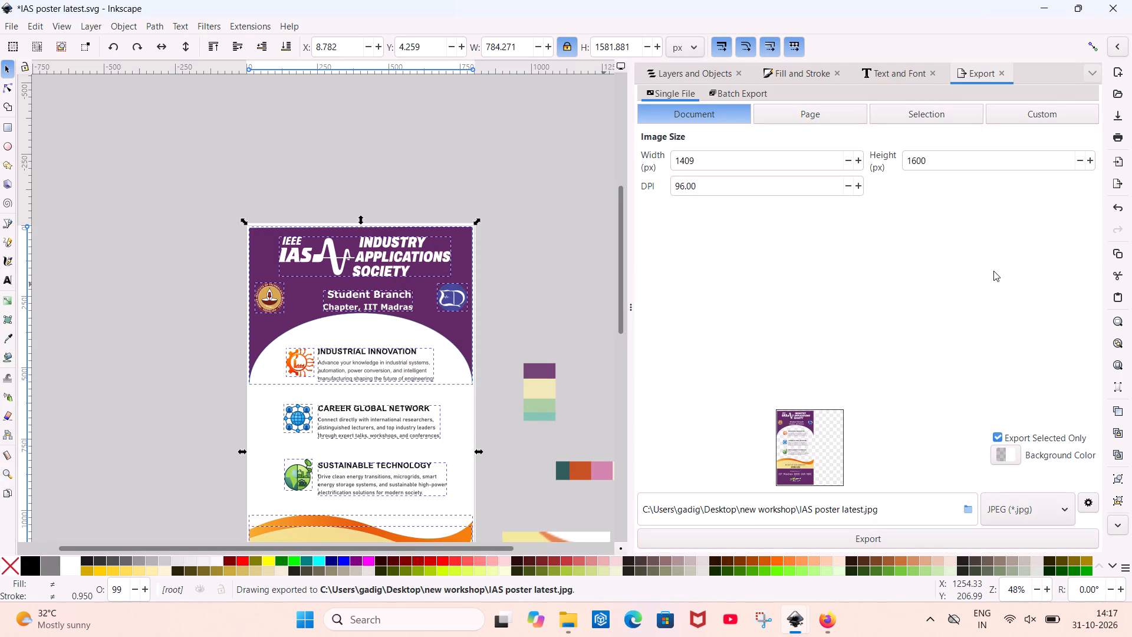
Open IAS poster latest.pdf from the new workshop folder, examine its page from top to bottom, and close it.
click(1051, 0)
click(1051, 0)
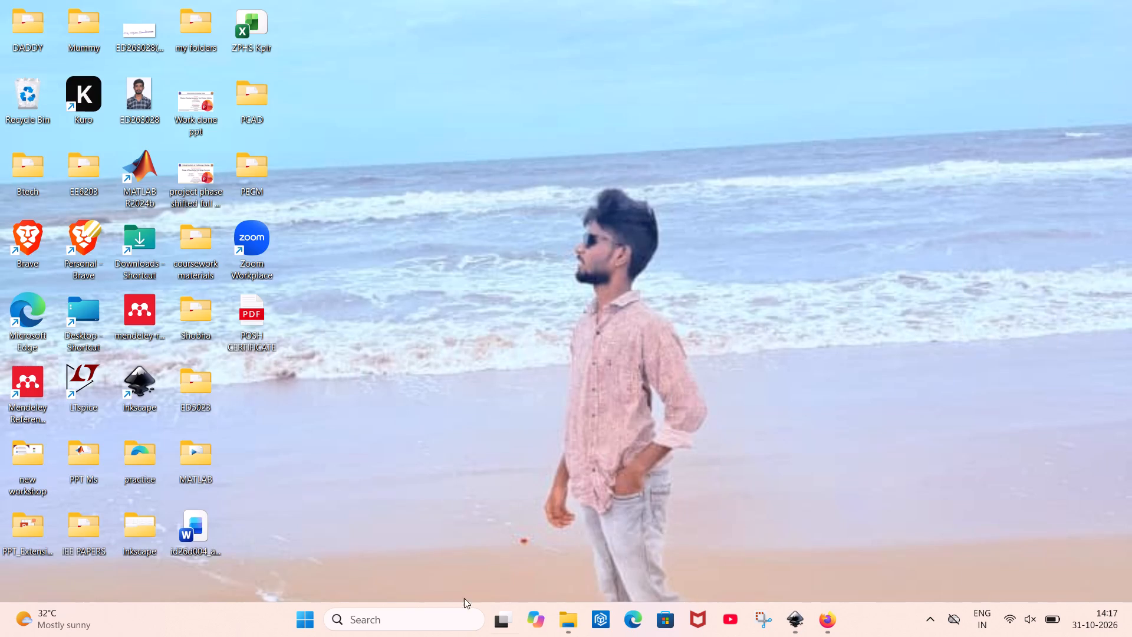
click(29, 517)
double_click(35, 469)
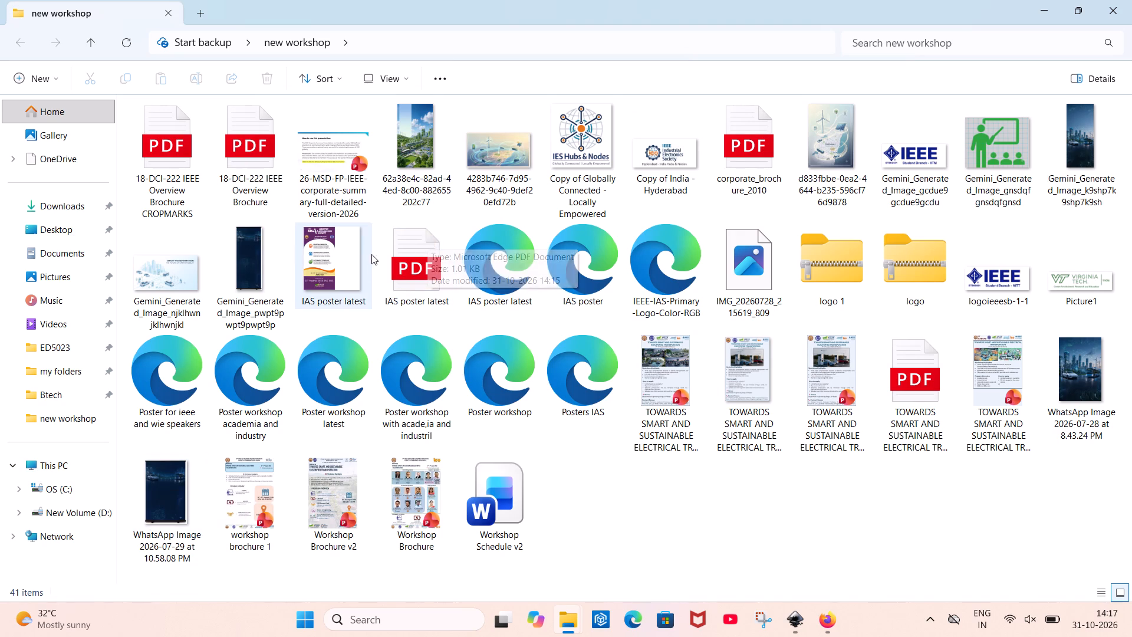
double_click(422, 260)
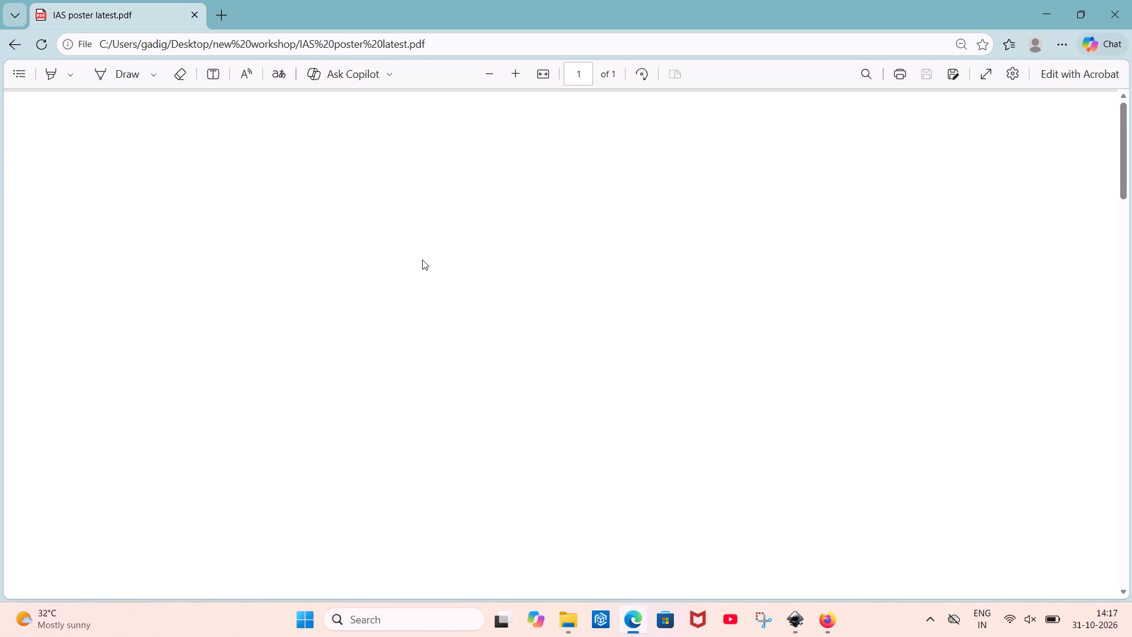
scroll(422, 260, up, 2)
scroll(422, 260, down, 3)
scroll(422, 260, up, 8)
scroll(422, 260, down, 12)
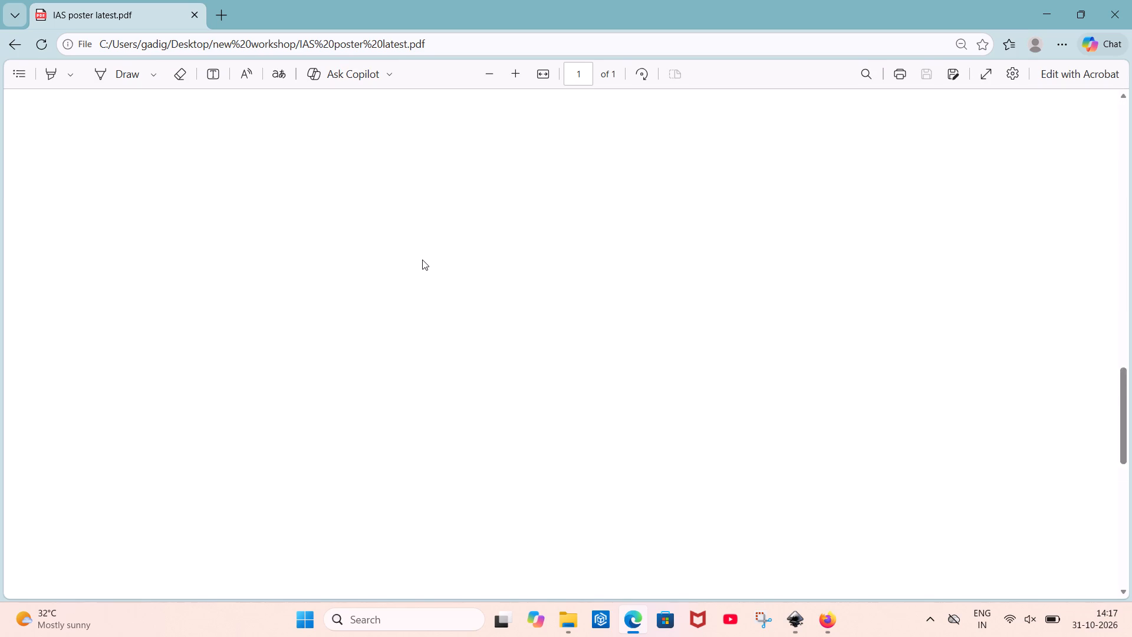
scroll(748, 340, up, 13)
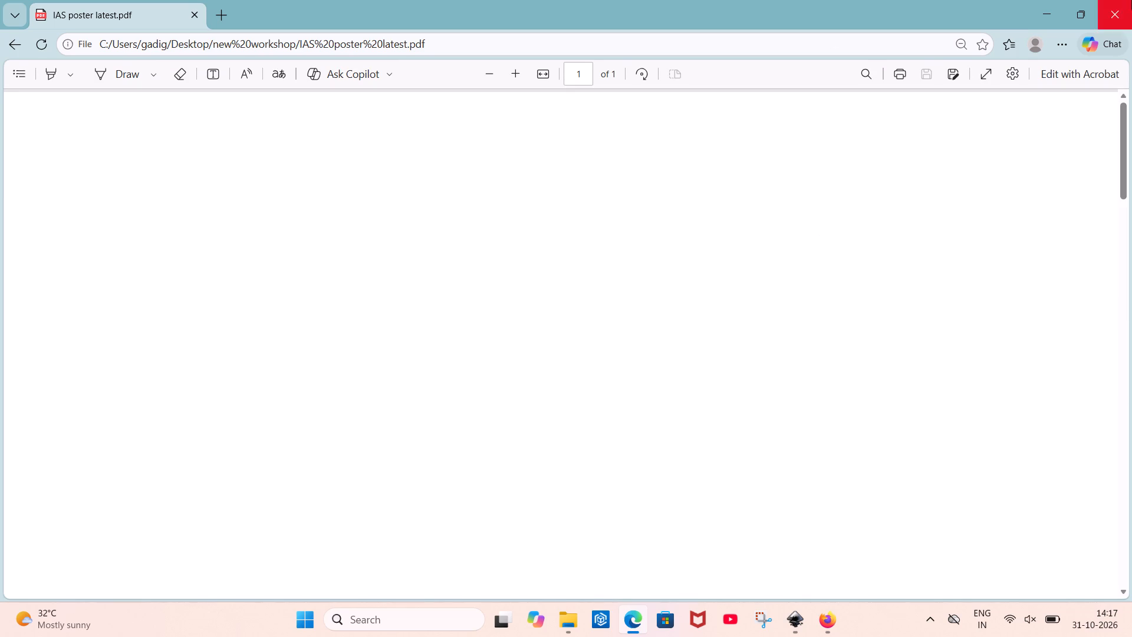
click(1131, 0)
View the exported IAS poster latest.jpg as a whole and close up, checking its text, graphics and margins.
double_click(324, 261)
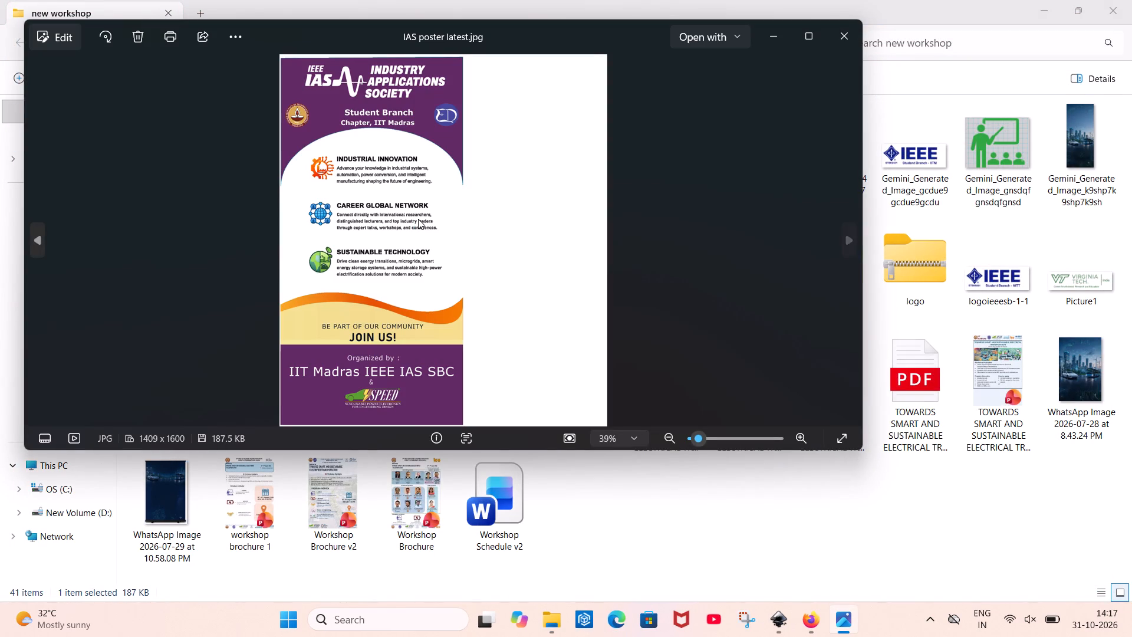
scroll(418, 219, up, 1)
ctrl+scroll(418, 219, up, 6)
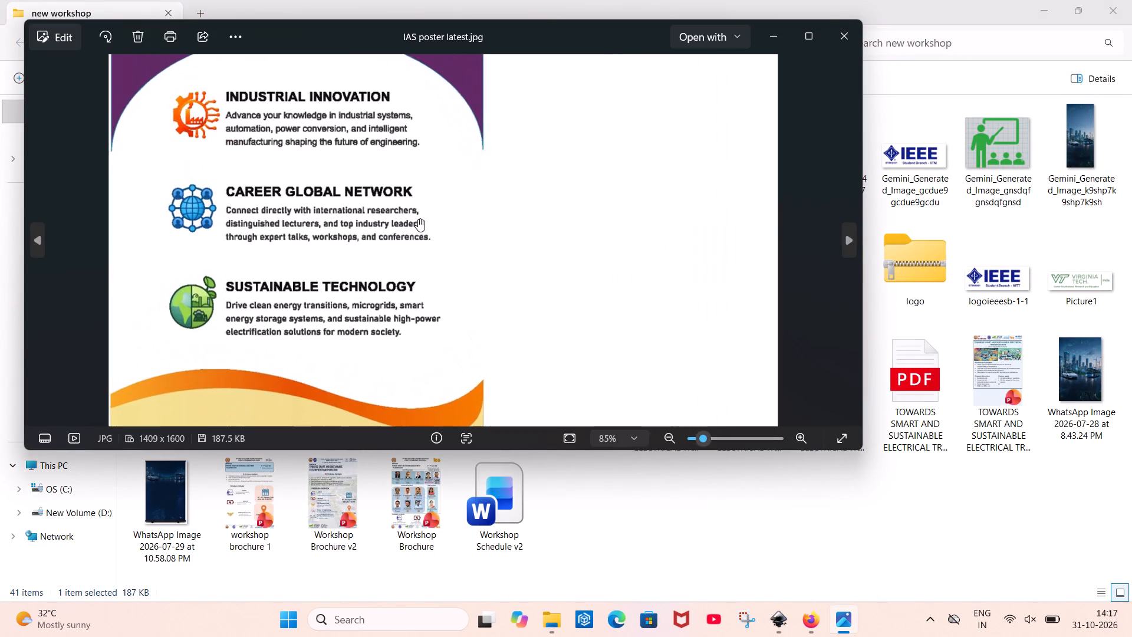
scroll(418, 219, down, 2)
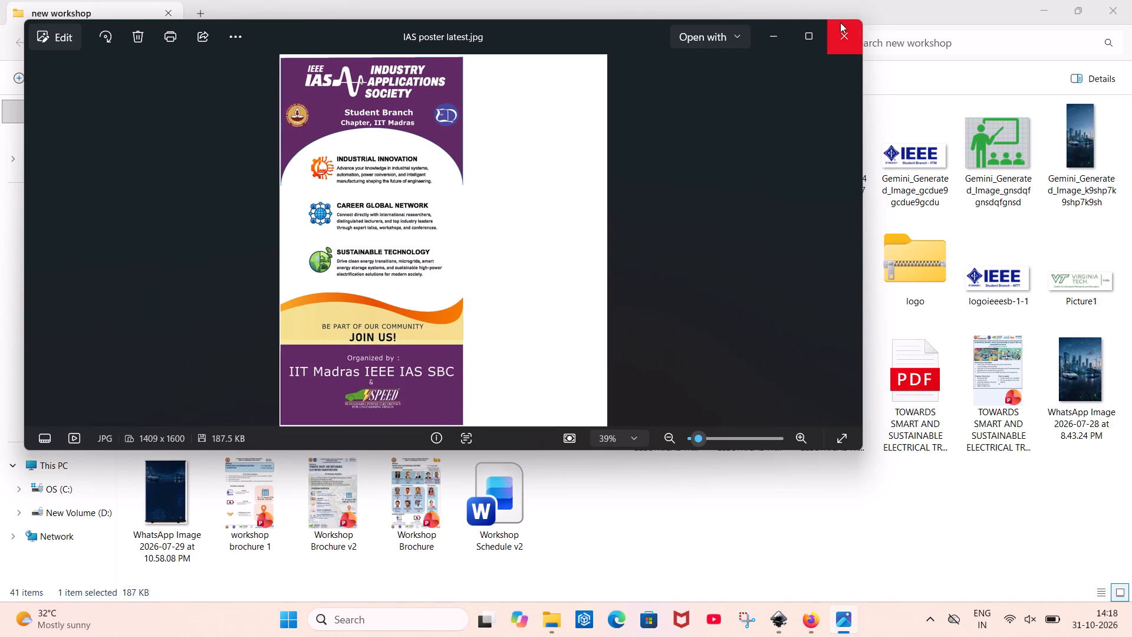
click(844, 24)
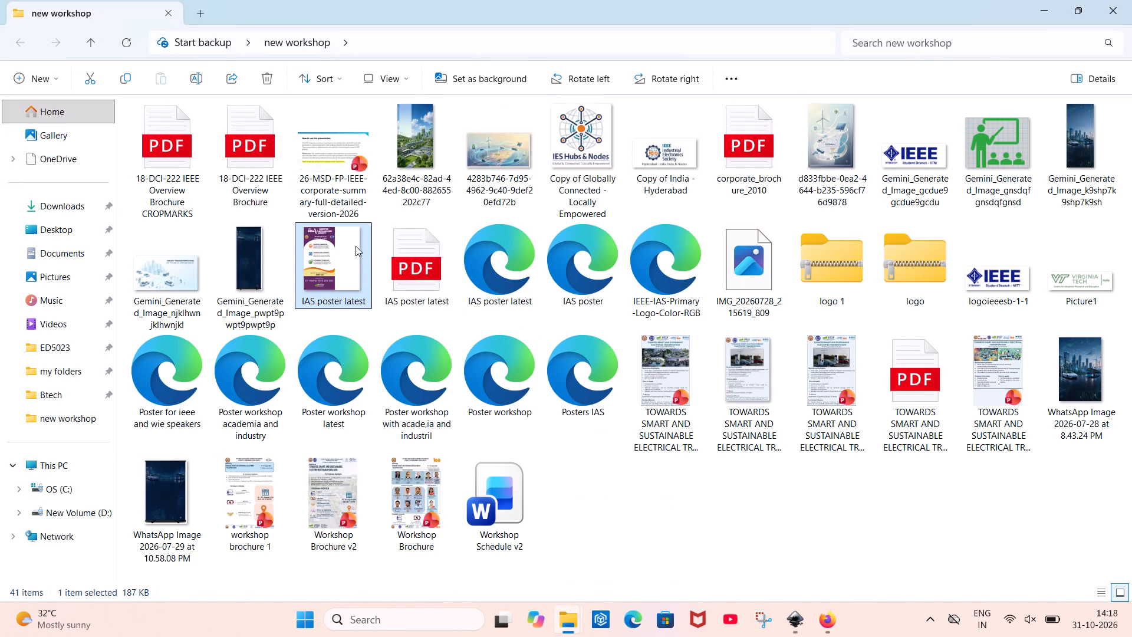
click(342, 247)
double_click(342, 247)
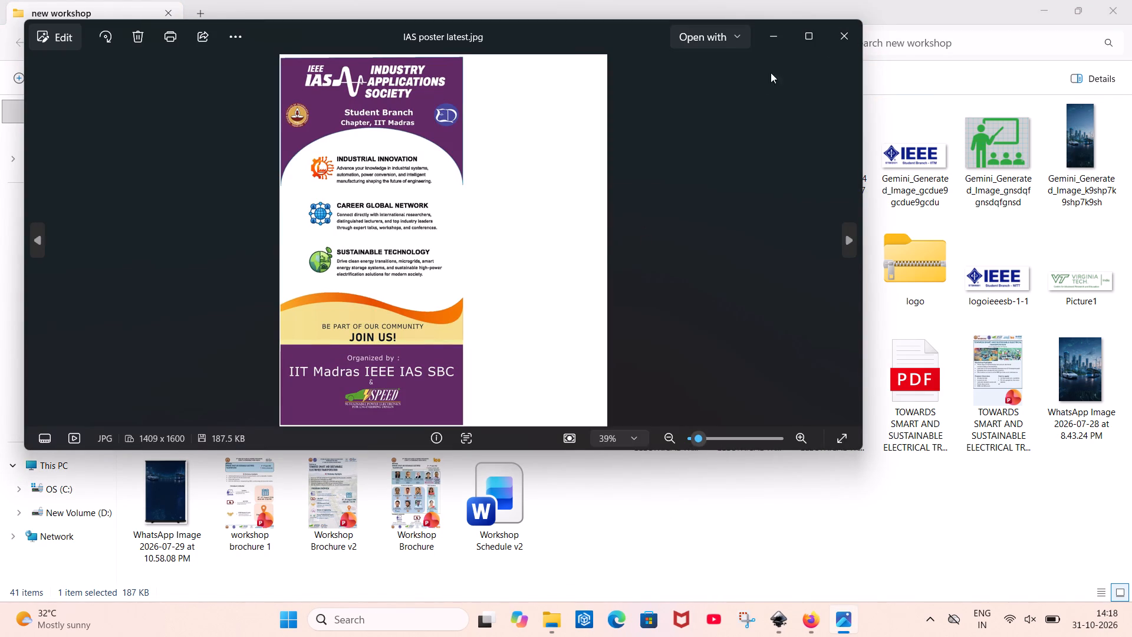
Close the exported poster image and copy the IAS poster latest JPEG file in the new workshop folder.
click(861, 24)
click(856, 30)
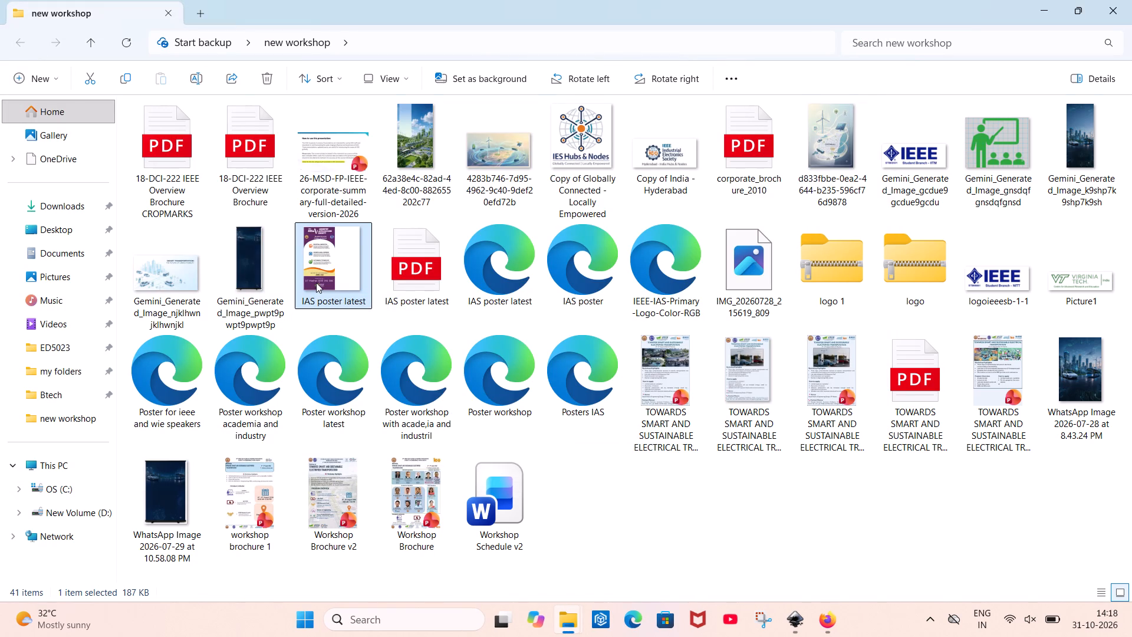
key(ctrl+s)
key(ctrl+c)
key(ctrl+c)
Open the Windows search.
click(425, 633)
click(435, 623)
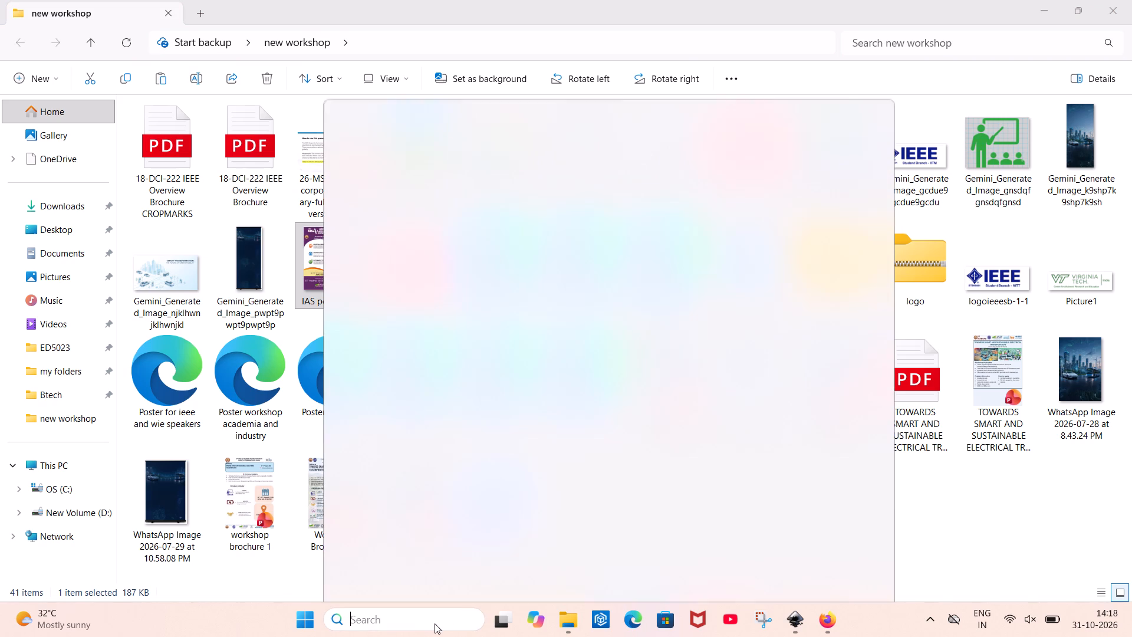
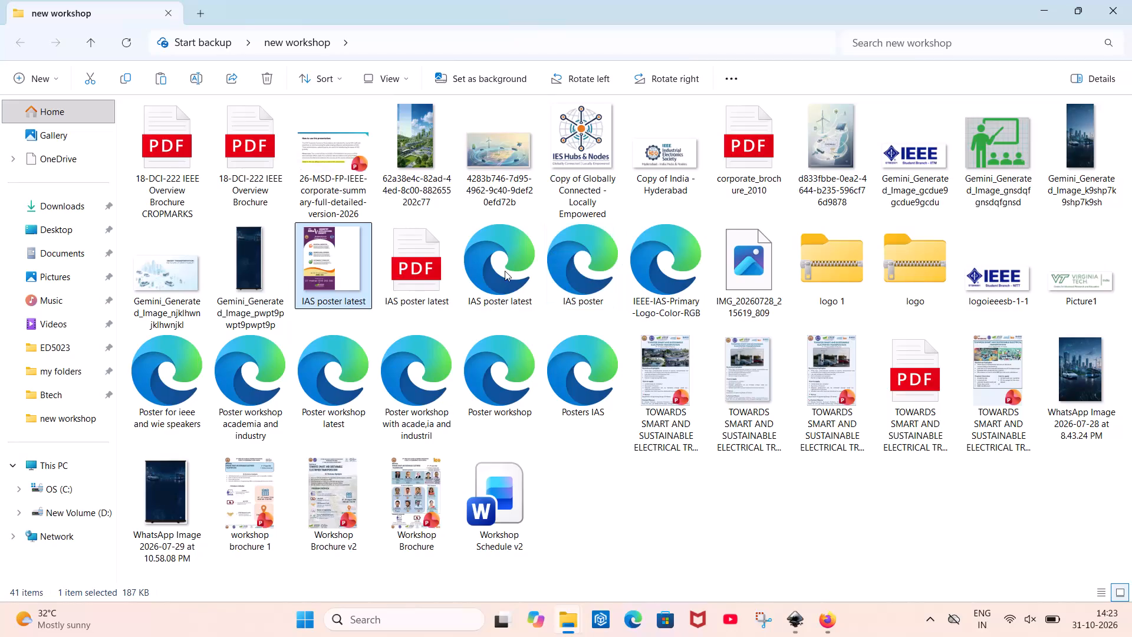
Open the IAS poster latest SVG file from the new workshop folder in Inkscape.
right_click(505, 271)
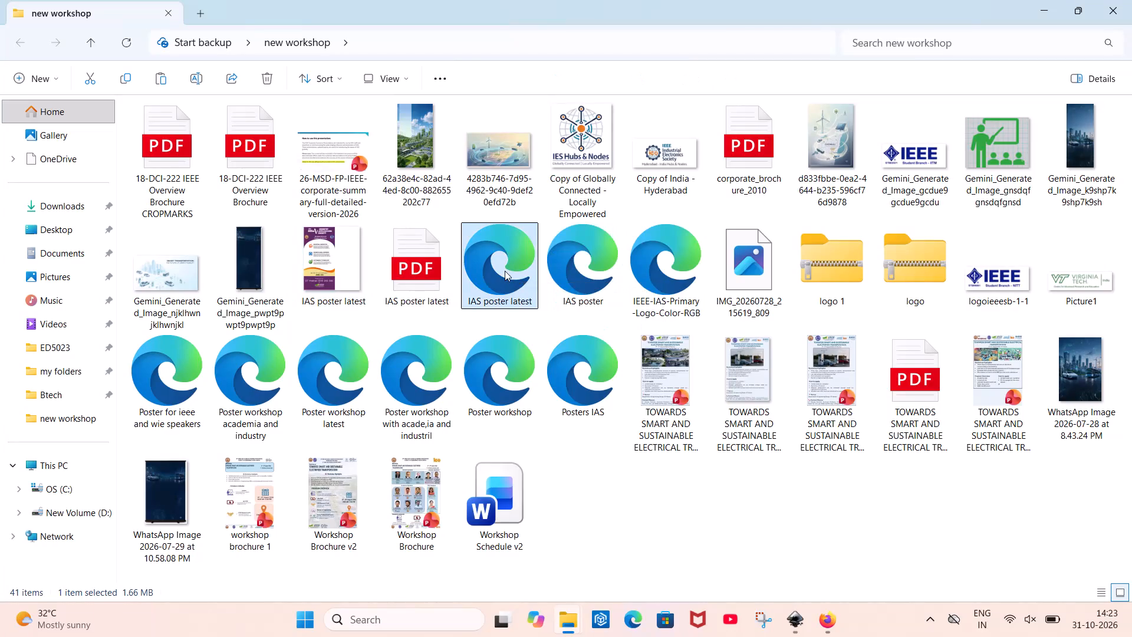
click(608, 305)
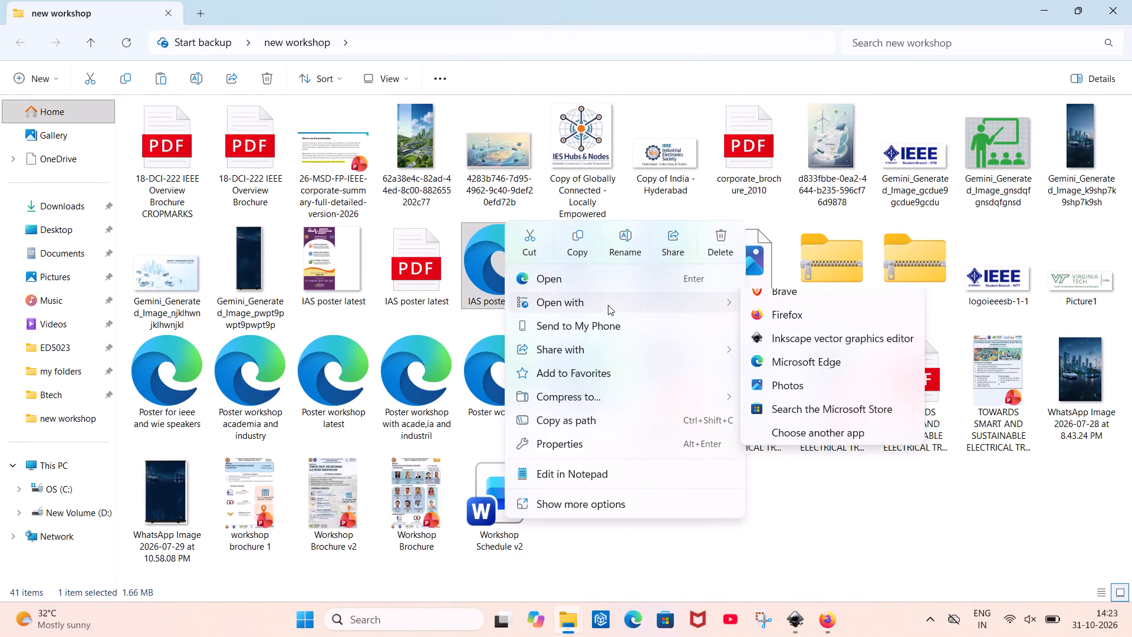
click(821, 355)
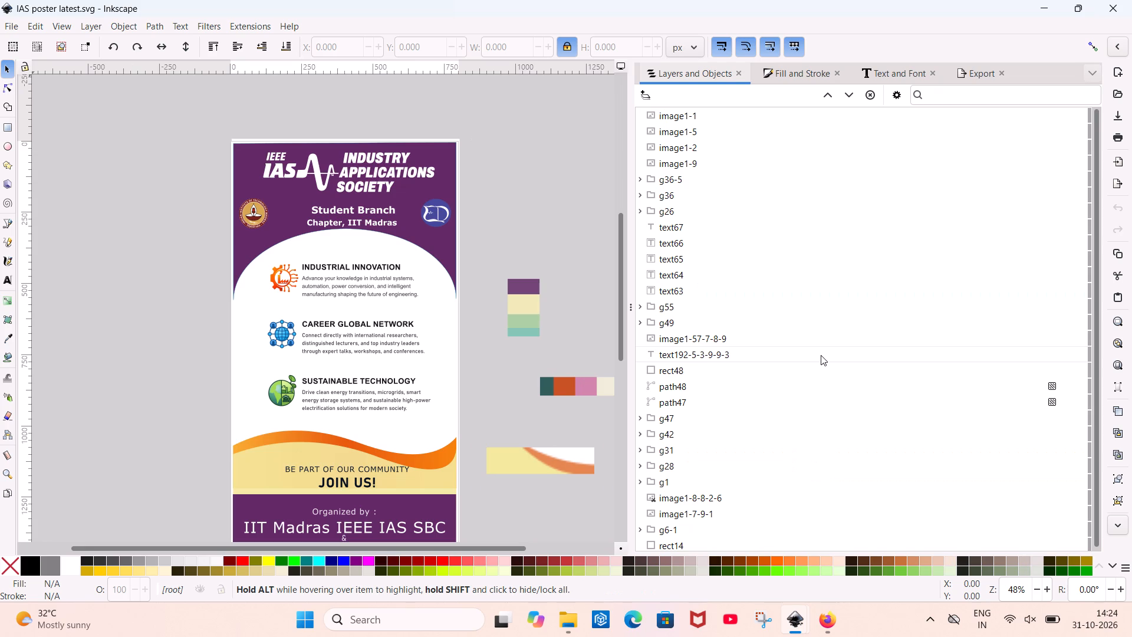
Shrink the IEEE IAS Industry Applications Society logo to about 488 × 113 px and recentre it in the purple header.
ctrl+scroll(384, 182, up, 3)
scroll(384, 182, right, 1)
click(384, 182)
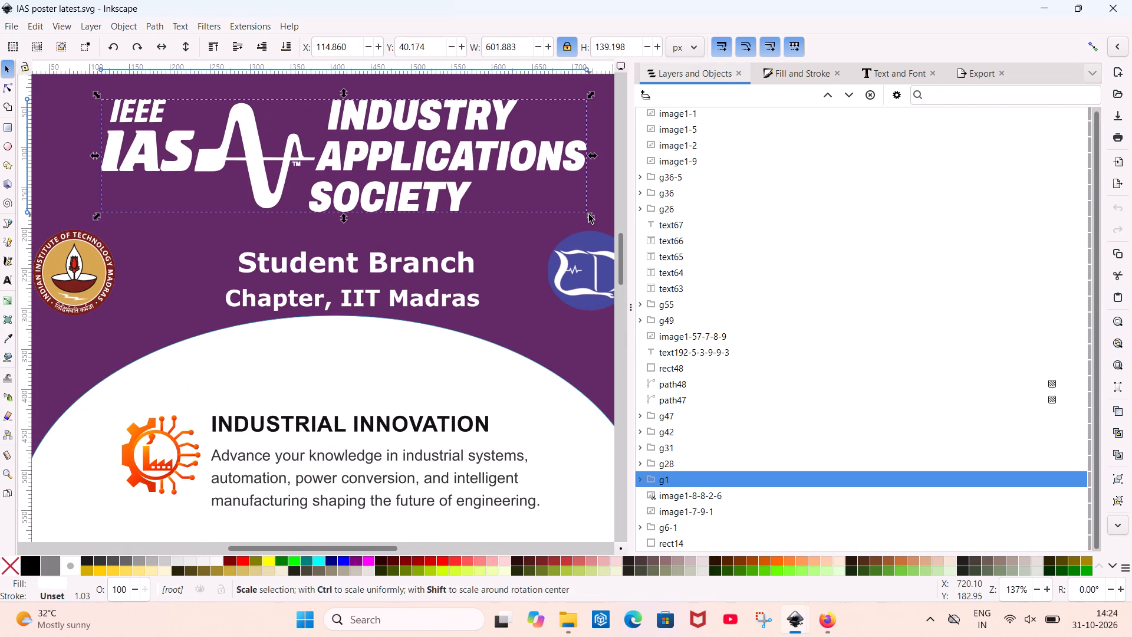
drag(591, 215, 500, 196)
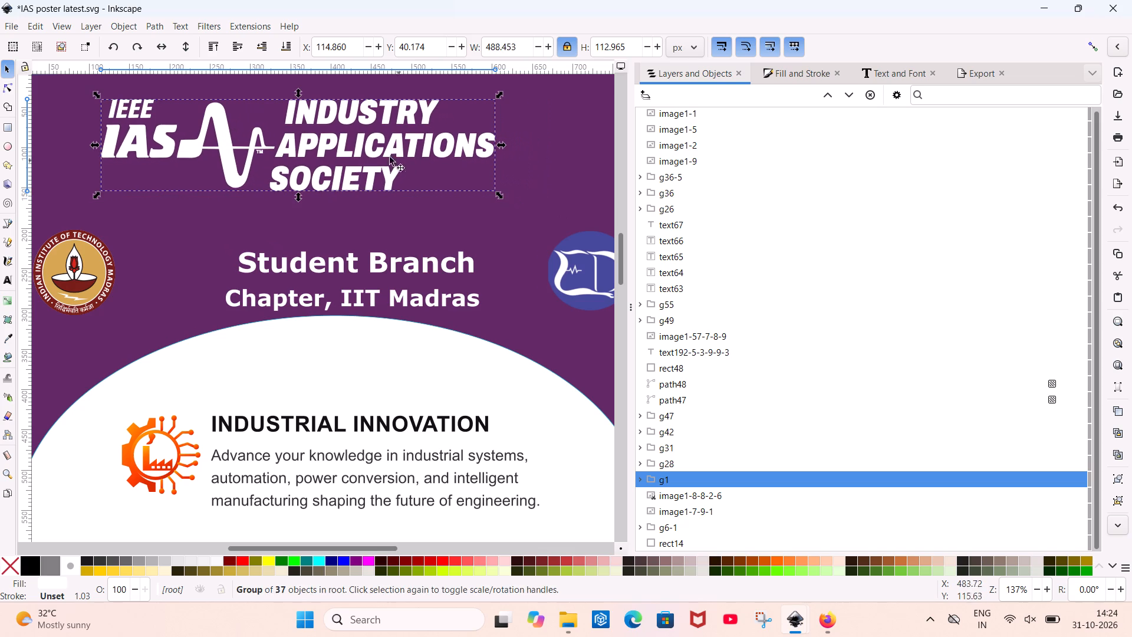
drag(360, 153, 412, 168)
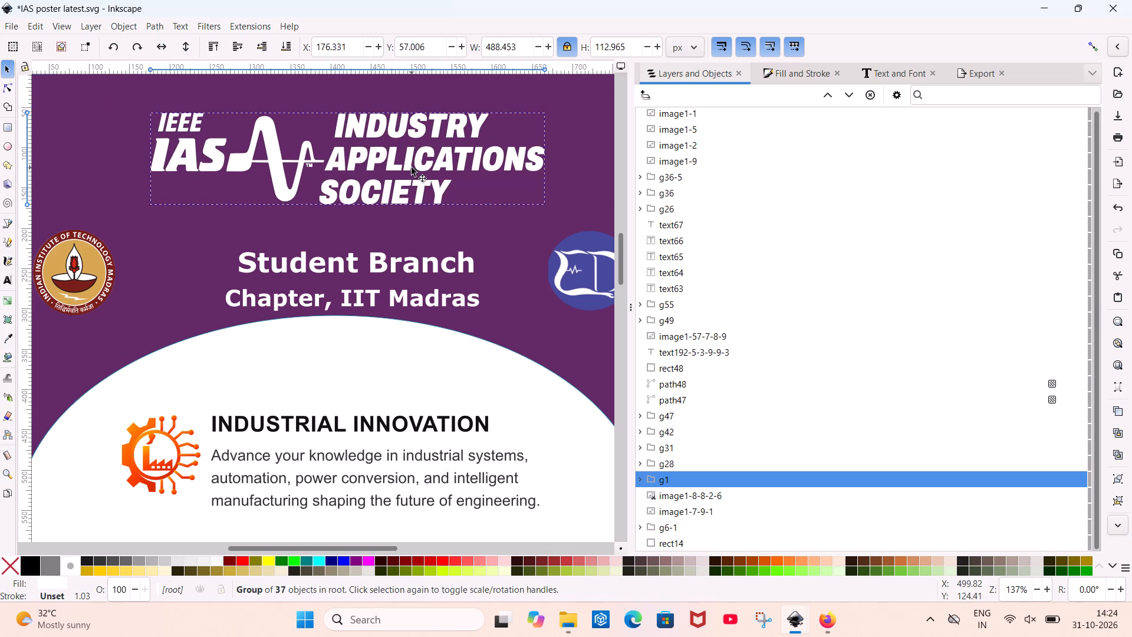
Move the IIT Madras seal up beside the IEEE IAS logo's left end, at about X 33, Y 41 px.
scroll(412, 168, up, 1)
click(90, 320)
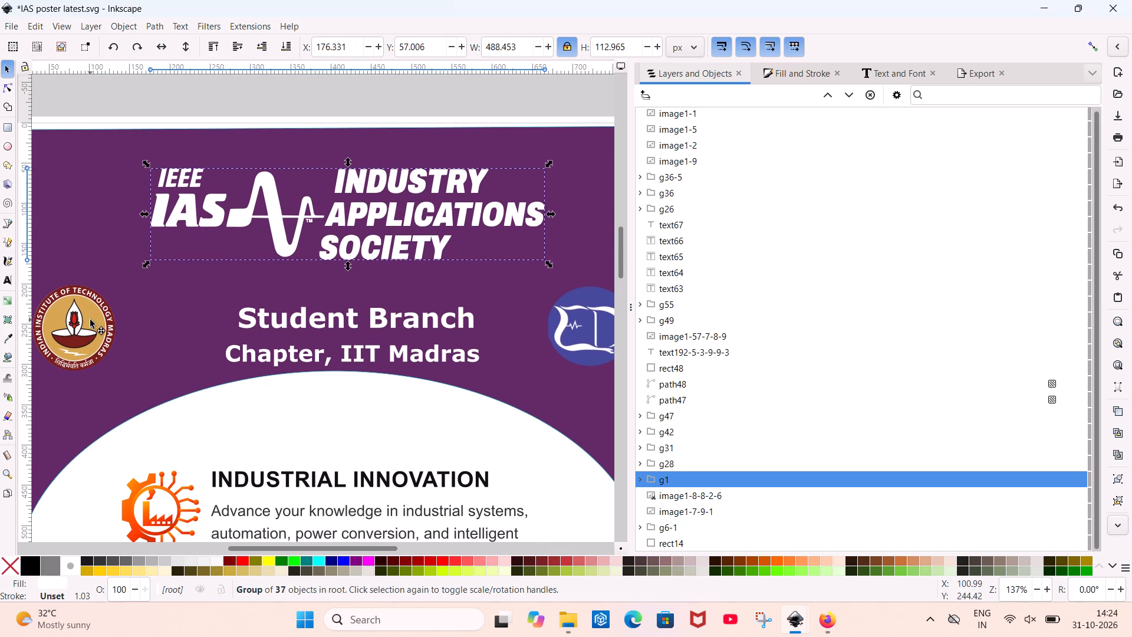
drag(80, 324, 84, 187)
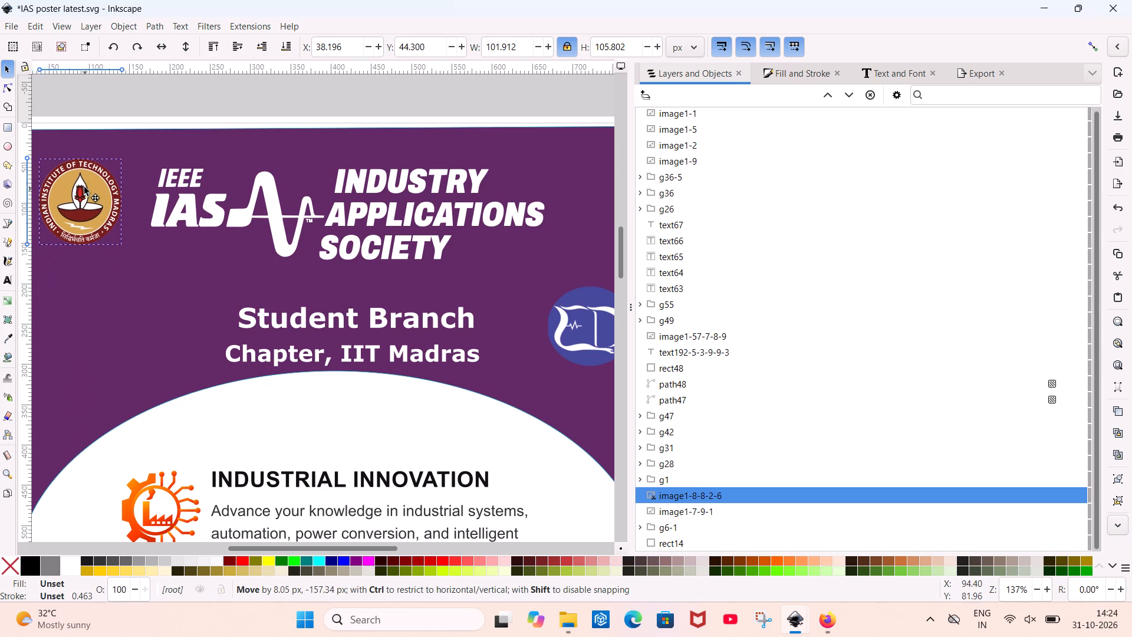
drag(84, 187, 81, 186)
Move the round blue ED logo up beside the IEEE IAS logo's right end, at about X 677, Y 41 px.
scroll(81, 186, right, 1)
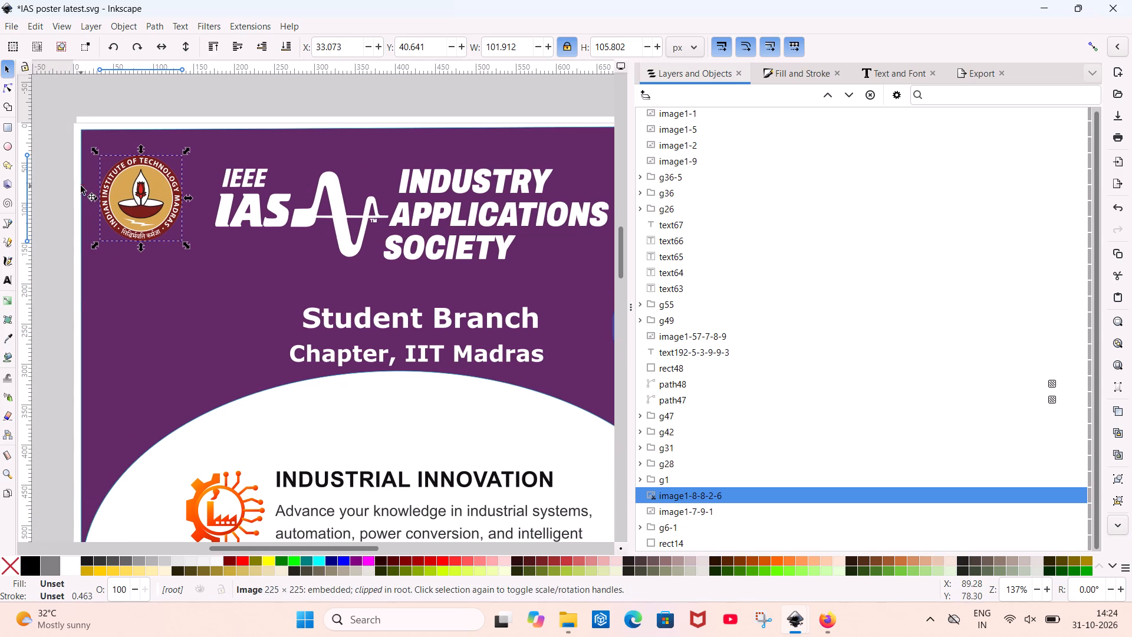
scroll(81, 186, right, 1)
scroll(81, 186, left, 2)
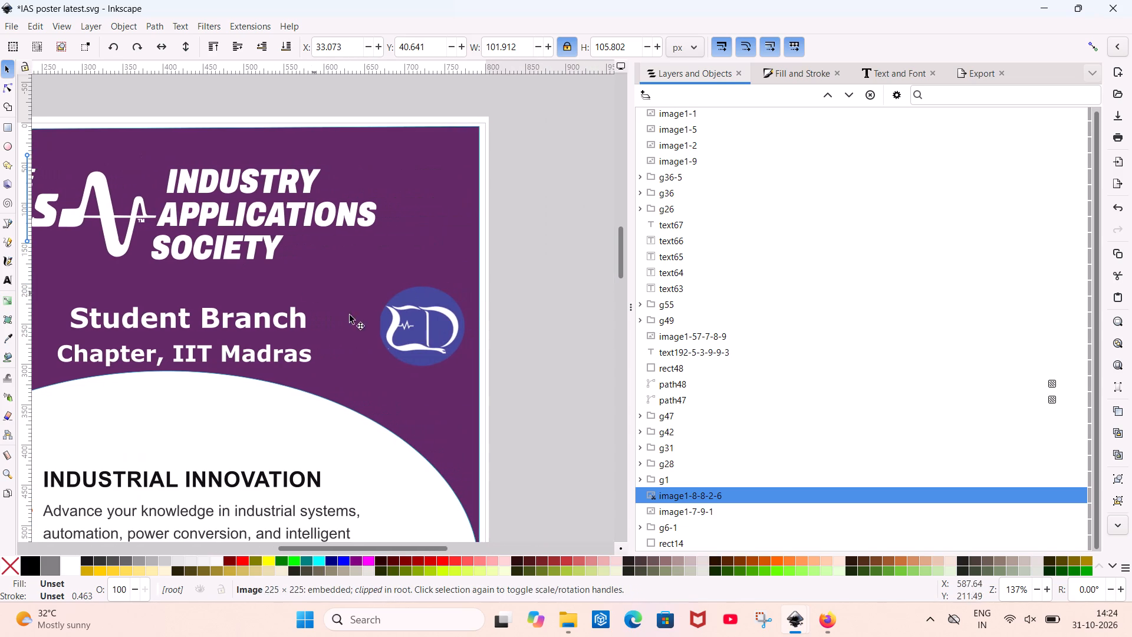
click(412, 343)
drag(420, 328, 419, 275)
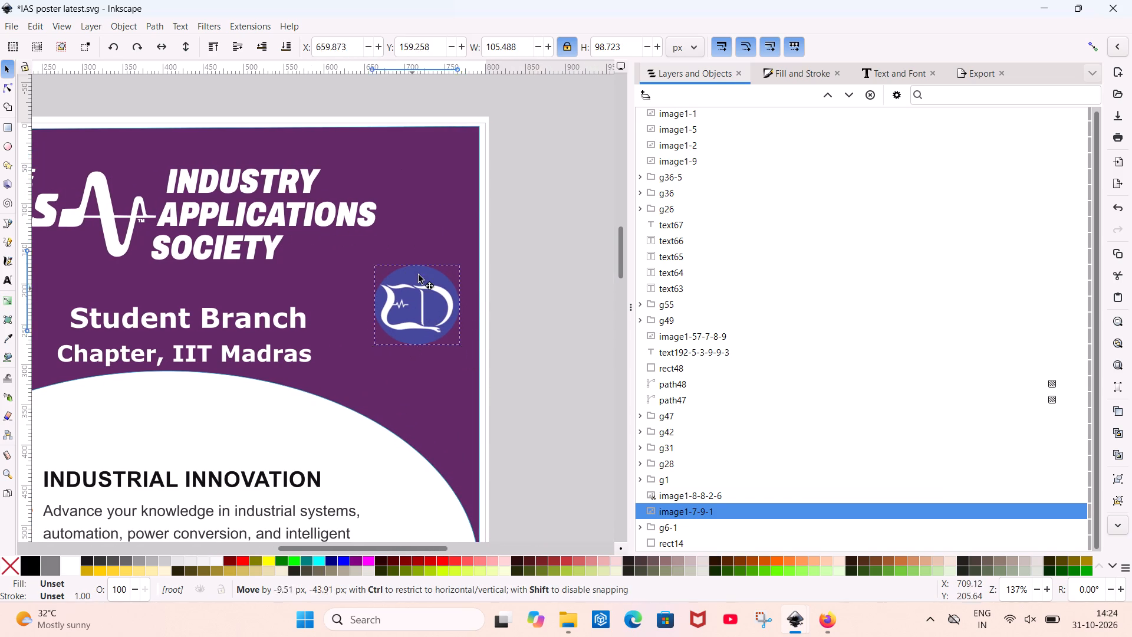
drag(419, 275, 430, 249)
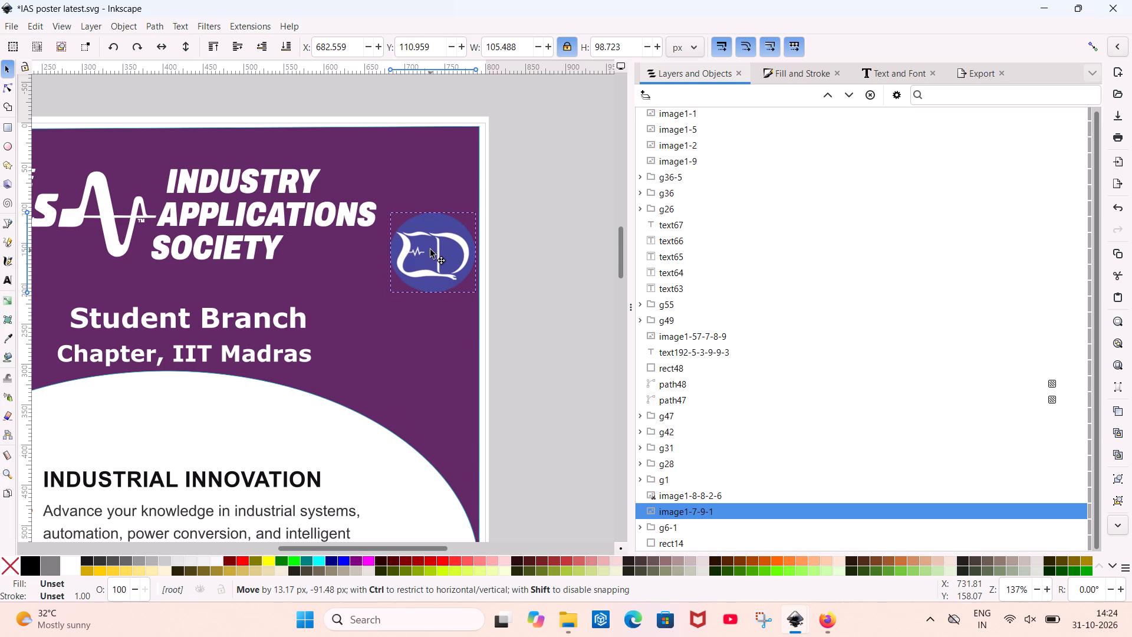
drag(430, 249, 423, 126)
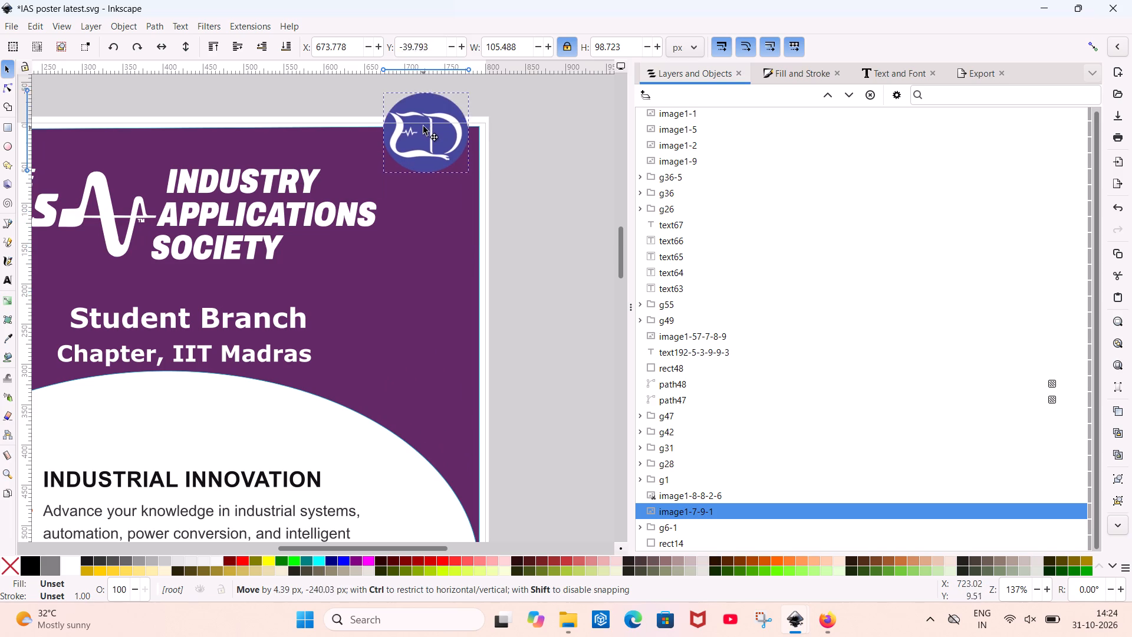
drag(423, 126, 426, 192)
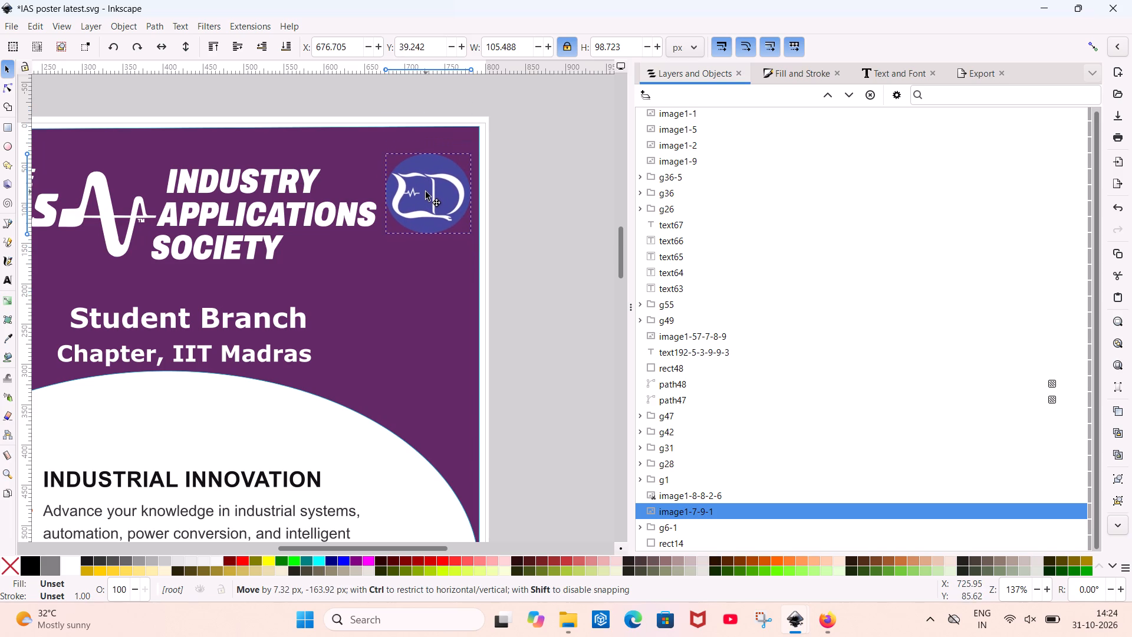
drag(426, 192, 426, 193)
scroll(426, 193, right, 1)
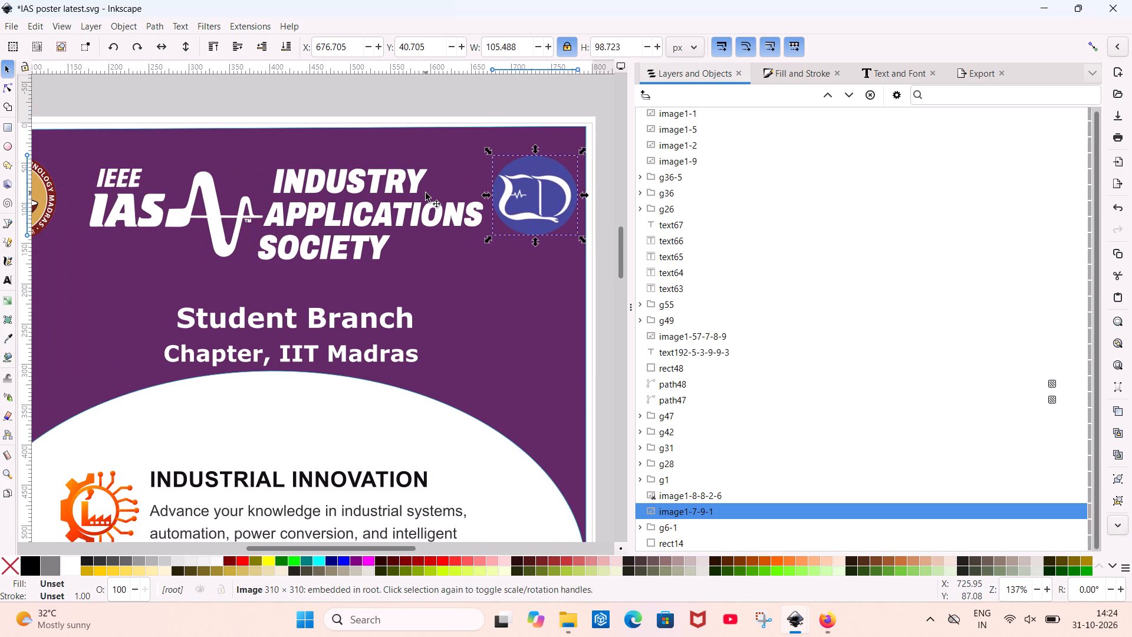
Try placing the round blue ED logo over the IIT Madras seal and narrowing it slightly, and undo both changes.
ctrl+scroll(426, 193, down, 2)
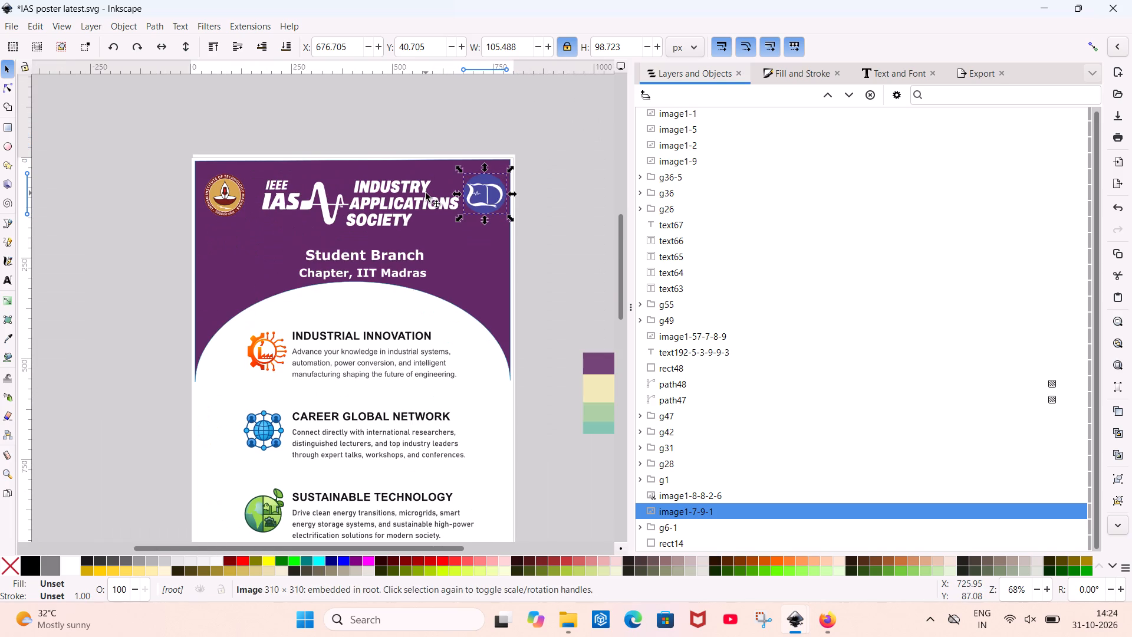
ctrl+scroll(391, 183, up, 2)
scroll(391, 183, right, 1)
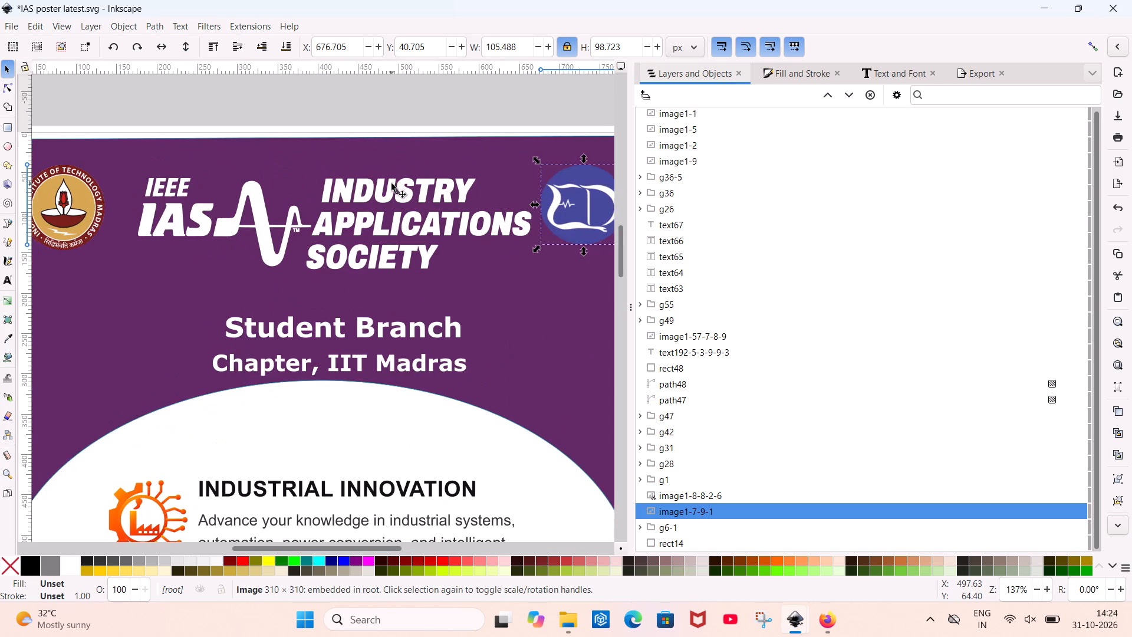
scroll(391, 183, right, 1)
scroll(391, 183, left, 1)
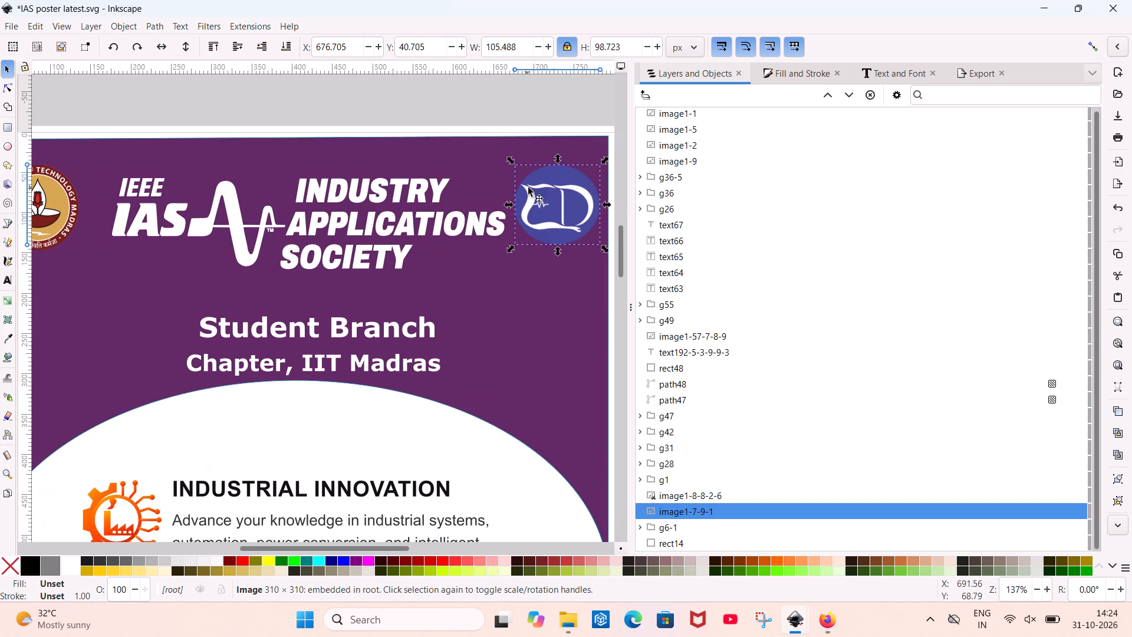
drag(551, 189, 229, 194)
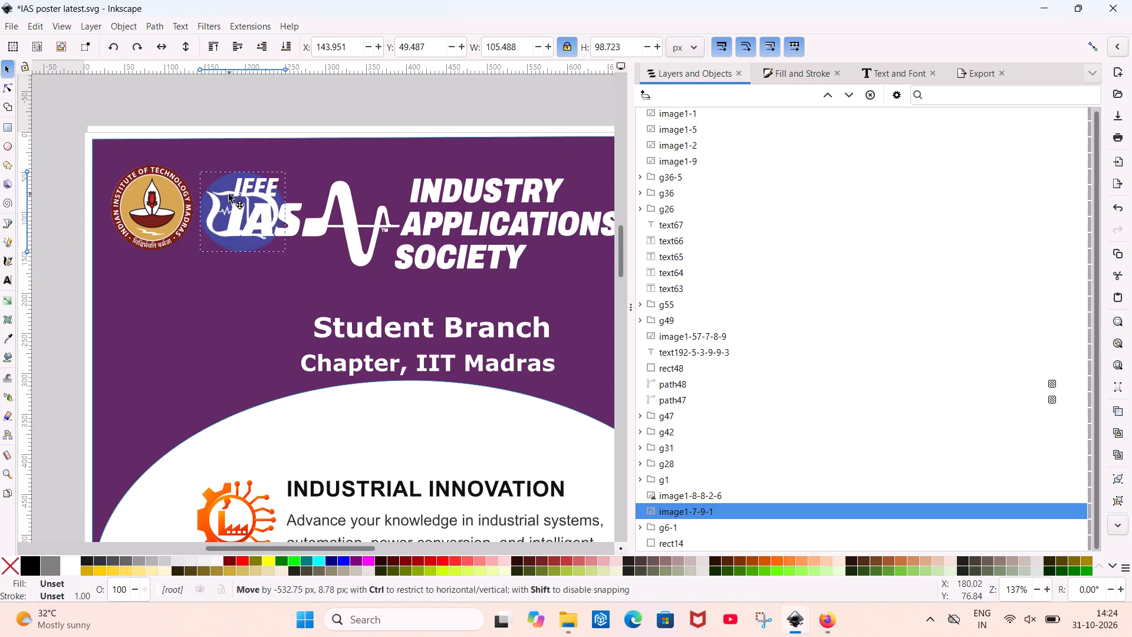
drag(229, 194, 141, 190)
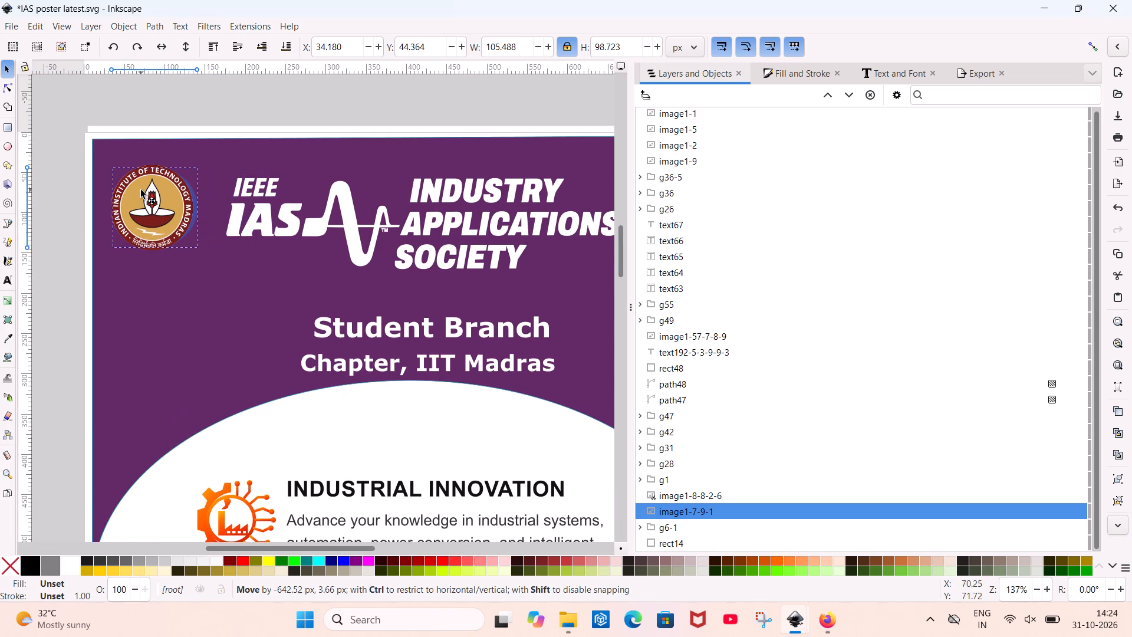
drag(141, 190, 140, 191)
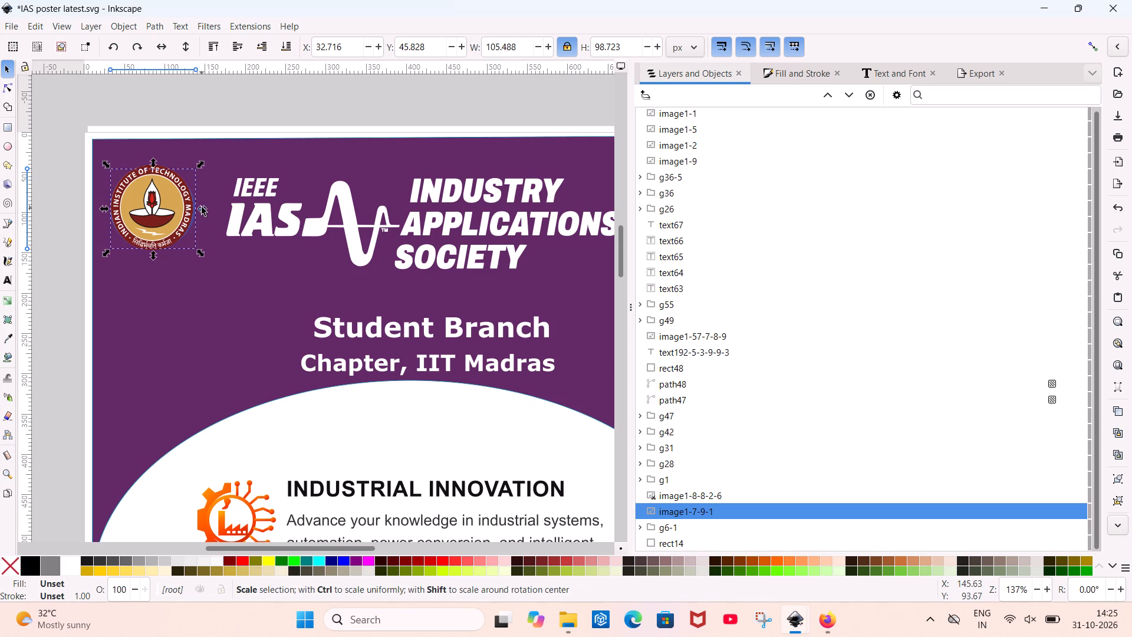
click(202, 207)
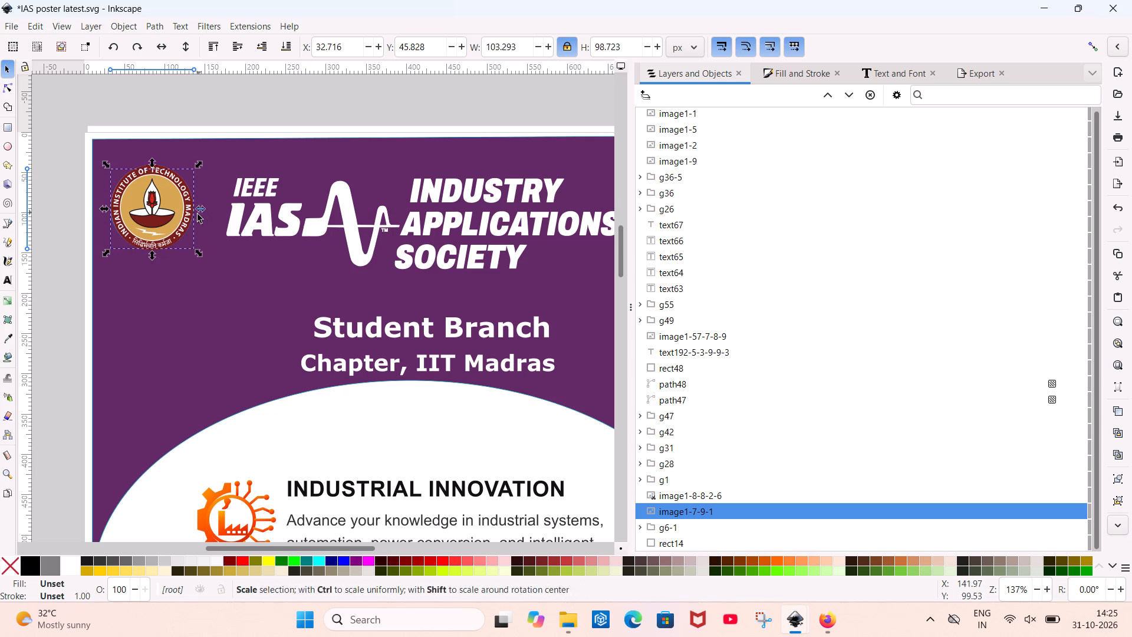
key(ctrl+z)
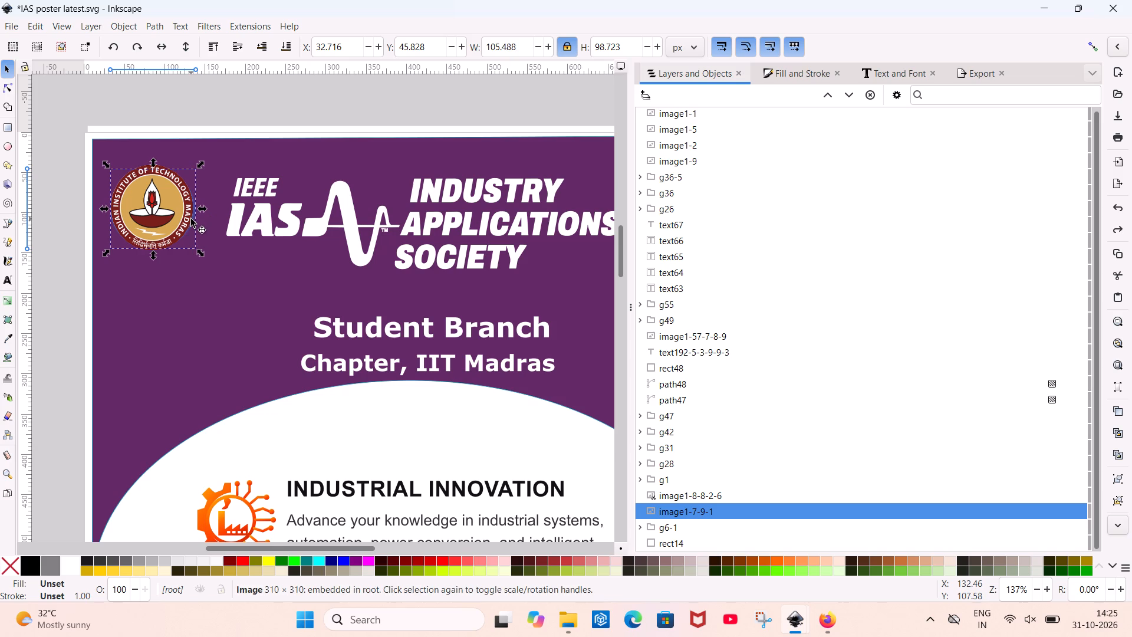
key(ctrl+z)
Move the round blue ED logo onto the IIT Madras seal's place at the header's left, about X 33, Y 41 px.
scroll(191, 219, left, 1)
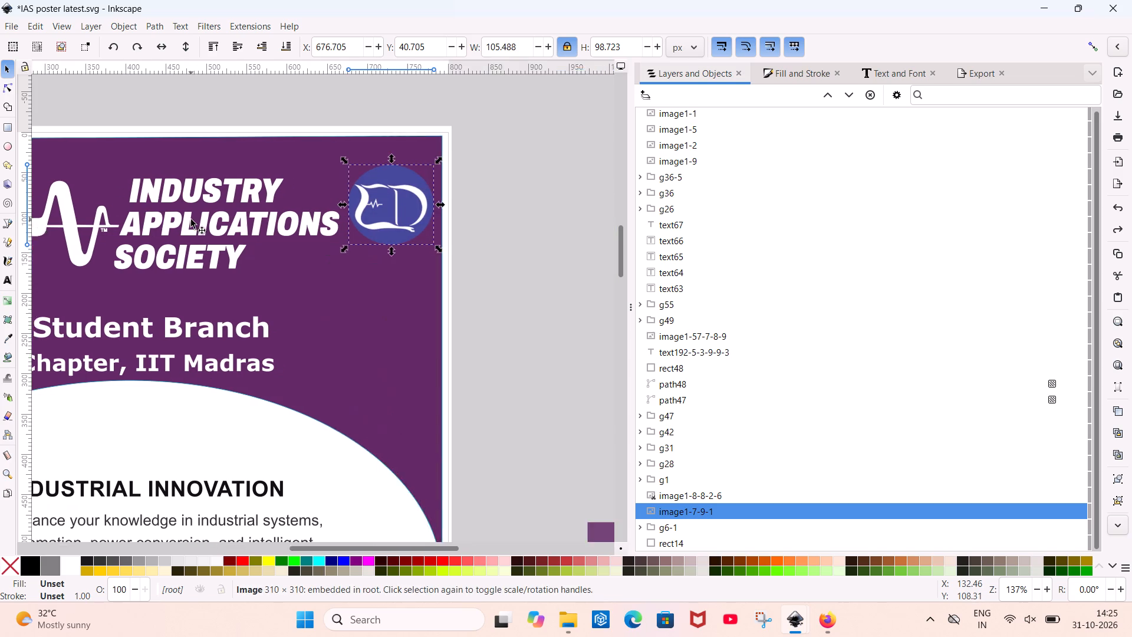
scroll(191, 219, left, 1)
drag(464, 188, 305, 218)
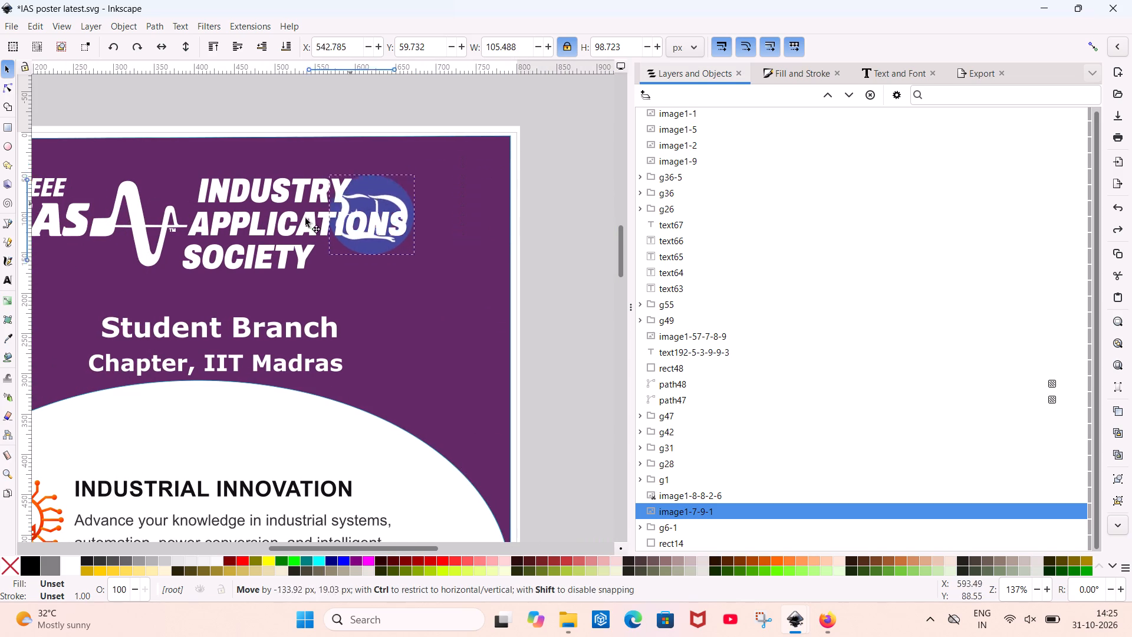
drag(305, 218, 61, 192)
scroll(61, 192, right, 1)
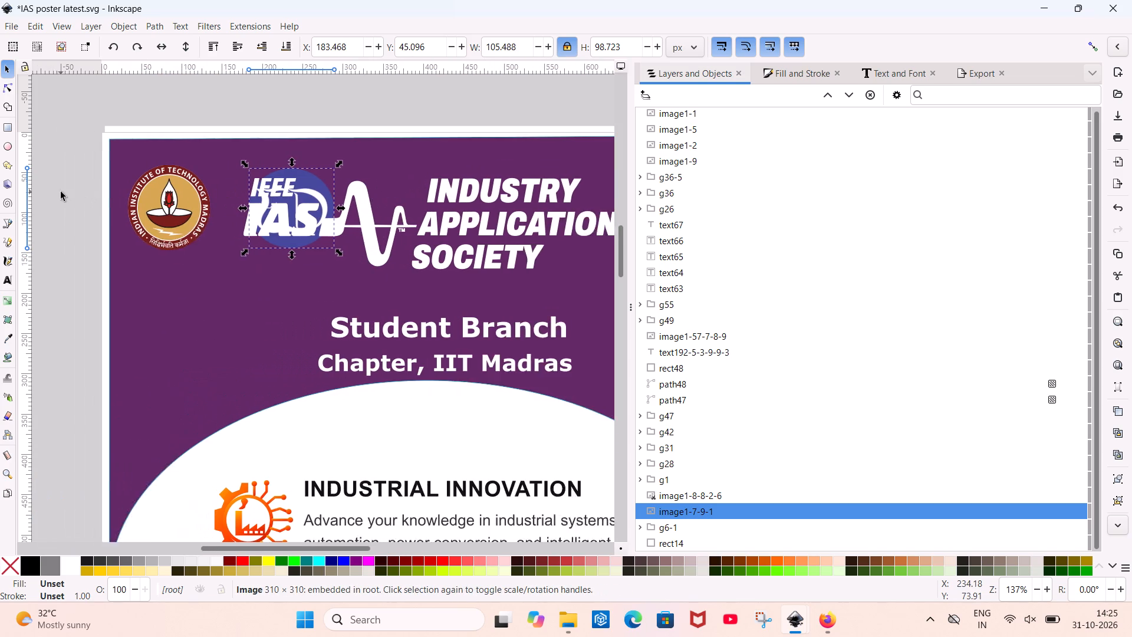
scroll(61, 192, right, 1)
drag(342, 192, 289, 192)
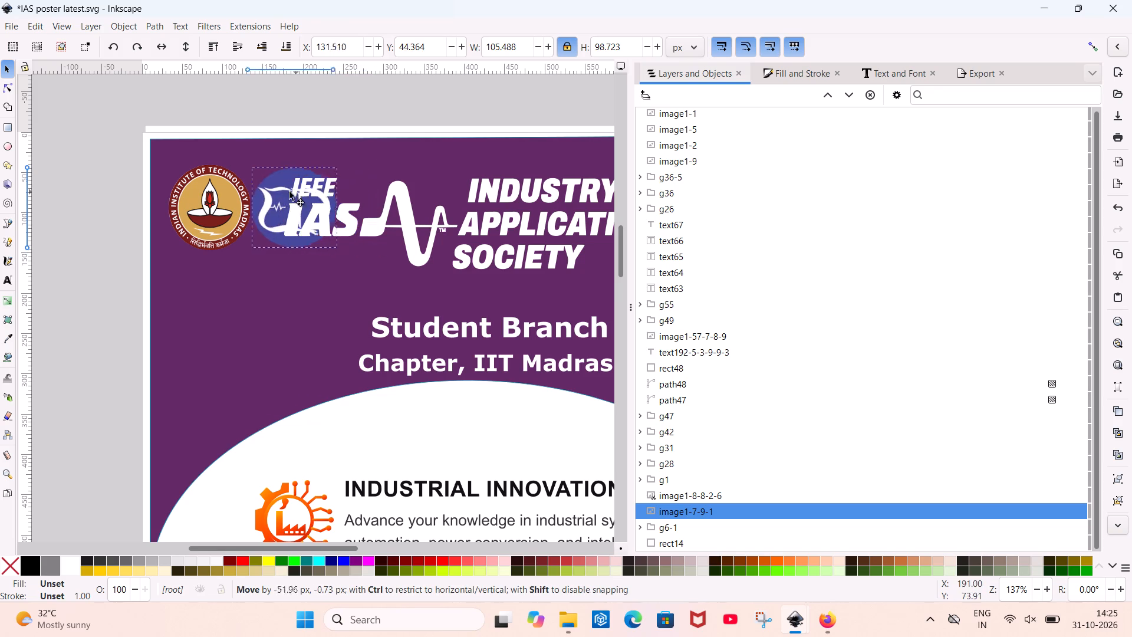
drag(289, 192, 216, 195)
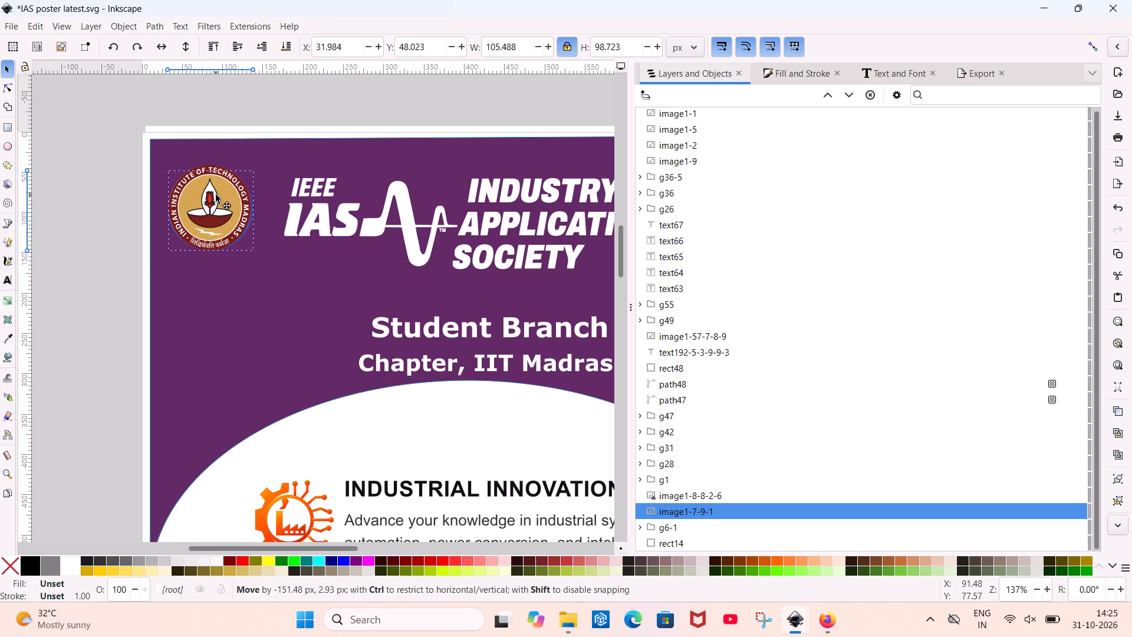
drag(216, 195, 216, 193)
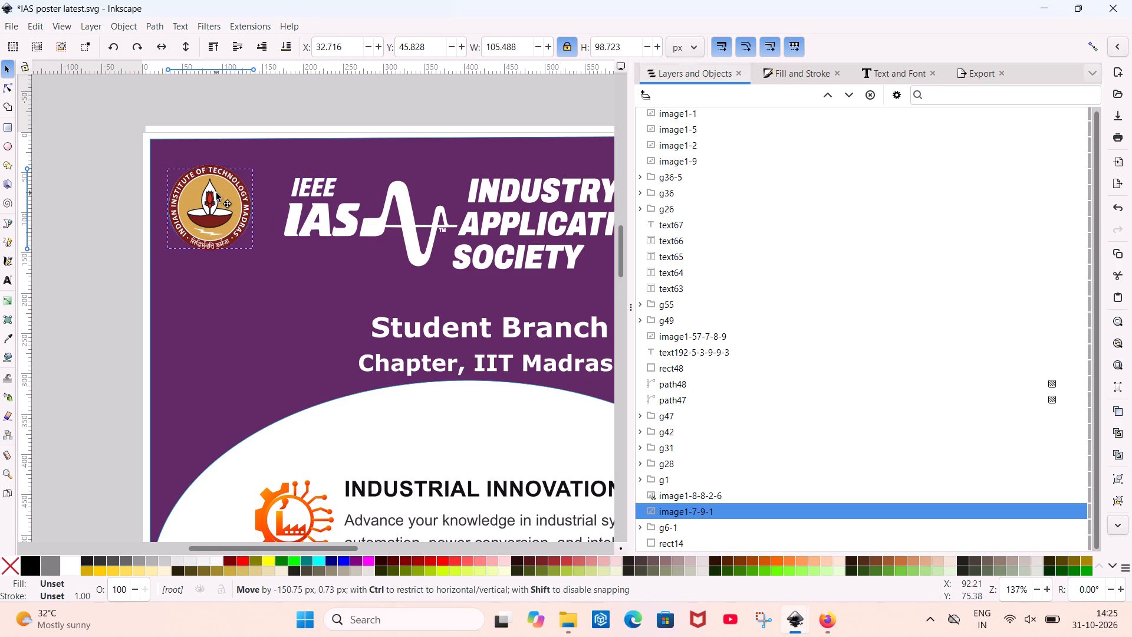
drag(216, 193, 216, 188)
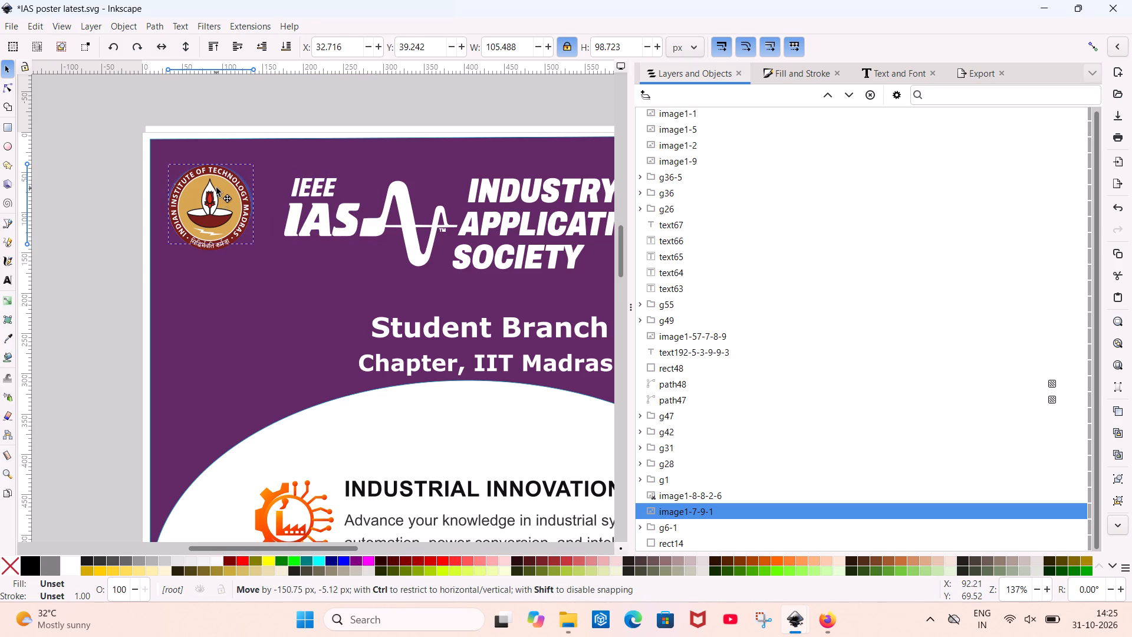
drag(216, 188, 216, 189)
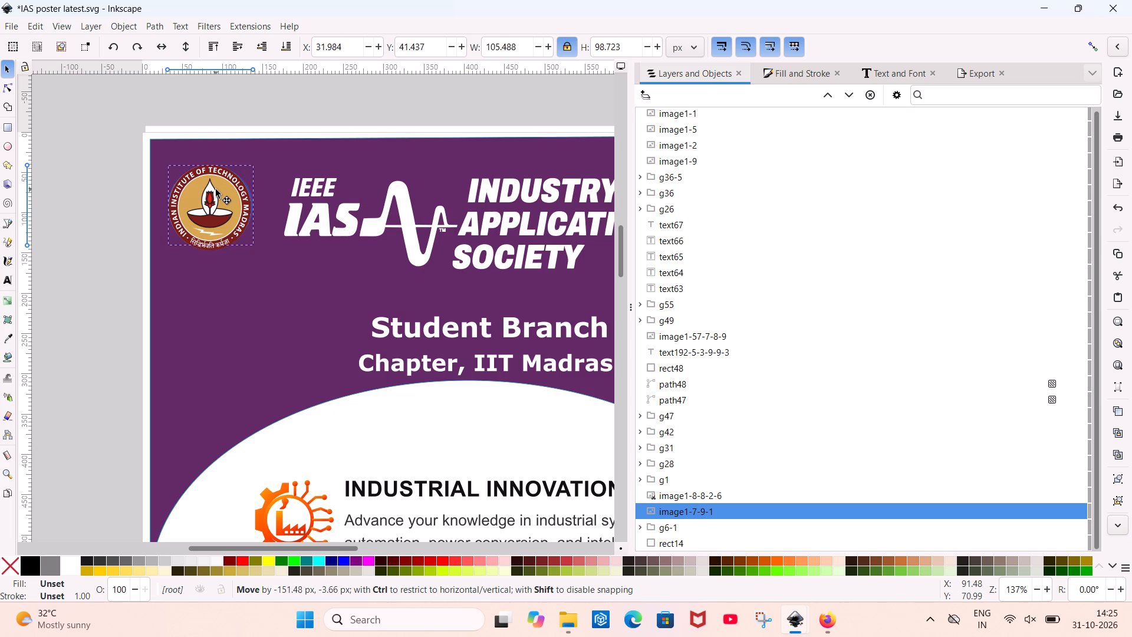
drag(216, 189, 216, 189)
Move the IIT Madras seal to the header's right side, beyond the IEEE IAS logo, at about X 684, Y 45 px.
scroll(216, 189, left, 1)
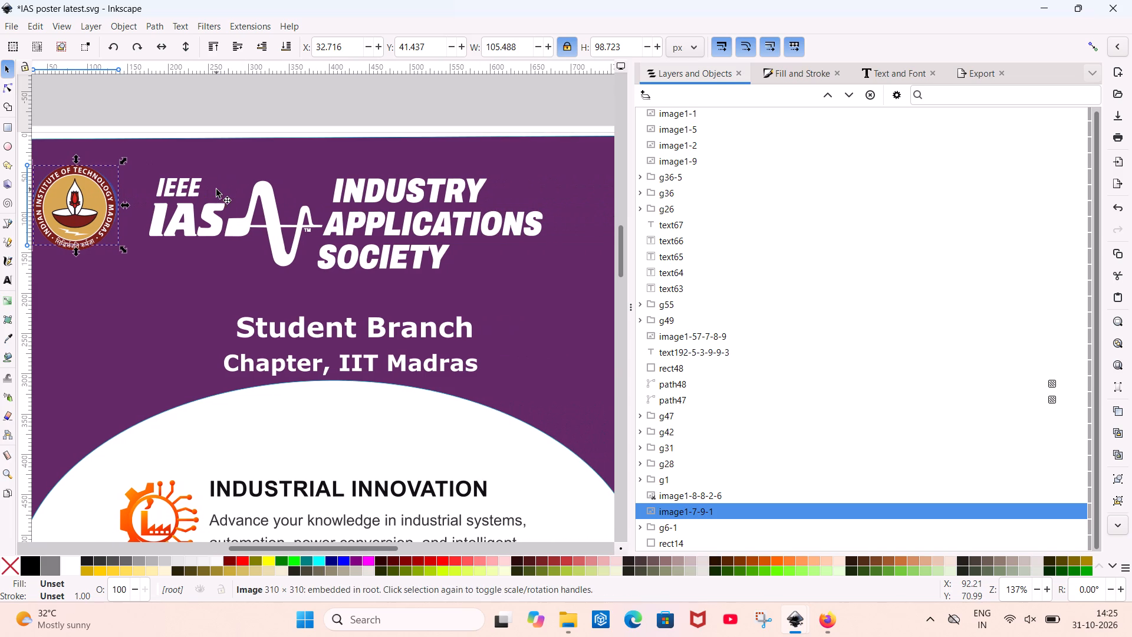
drag(80, 198, 491, 189)
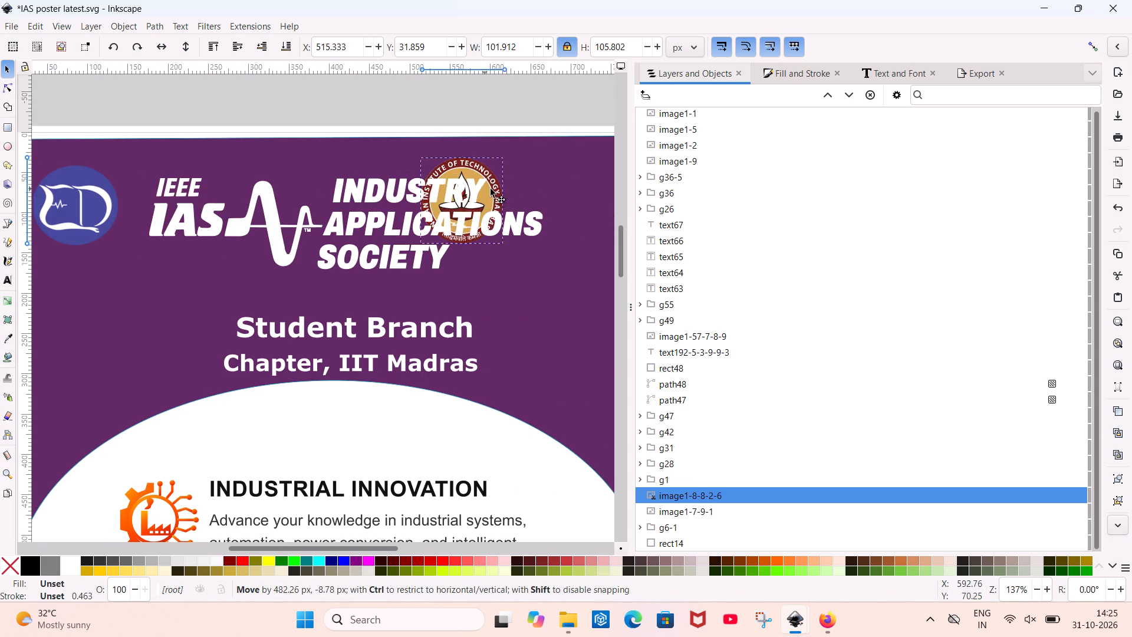
drag(491, 189, 595, 199)
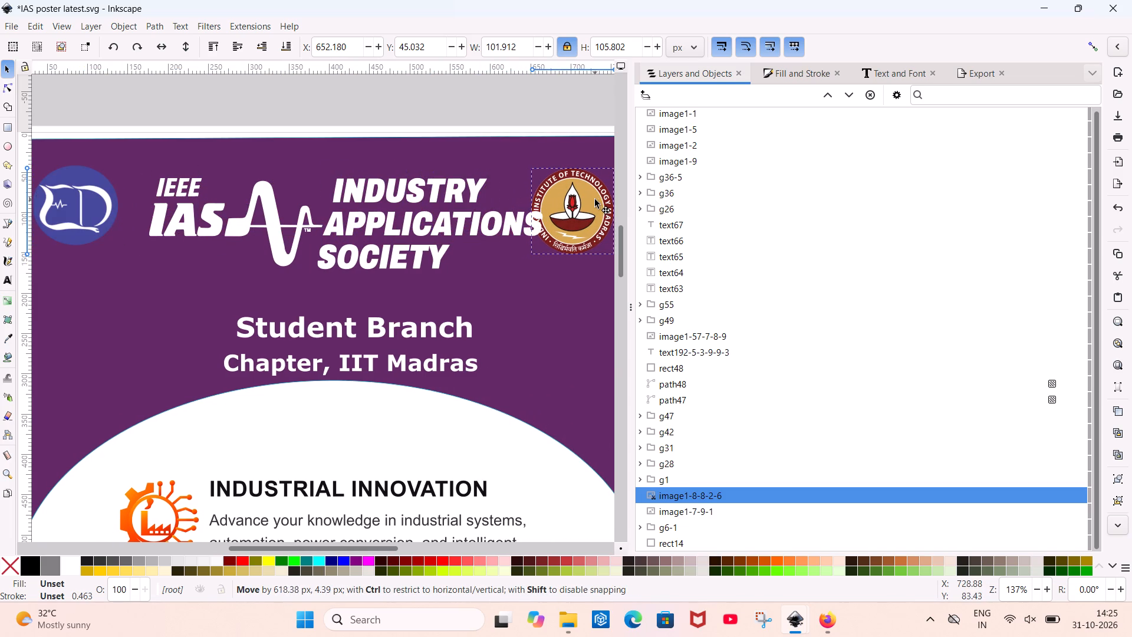
drag(595, 199, 595, 201)
scroll(595, 201, left, 1)
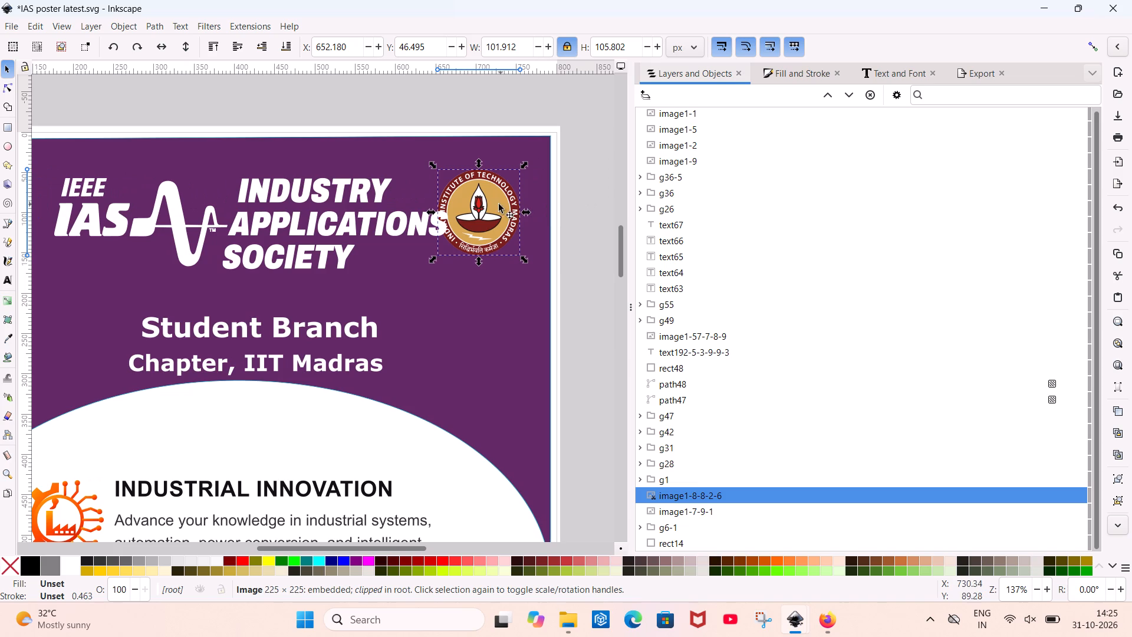
drag(485, 202, 515, 201)
Shift the IEEE IAS logo slightly left between the two round logos, to about X 163, Y 56 px.
scroll(515, 201, right, 1)
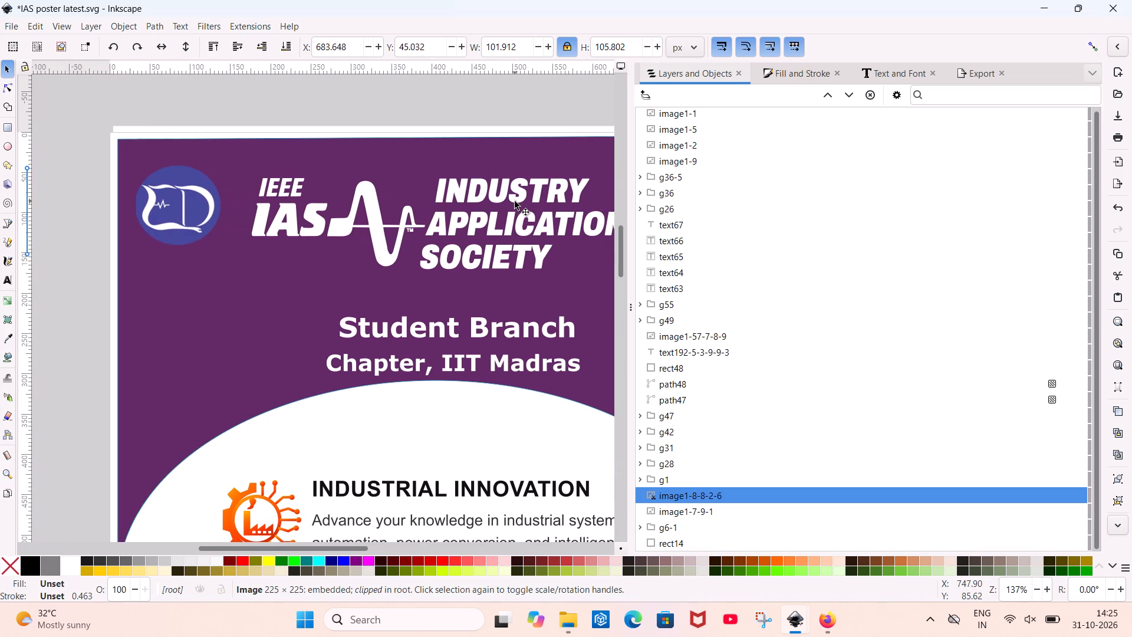
scroll(515, 201, right, 1)
click(515, 201)
drag(501, 216, 486, 215)
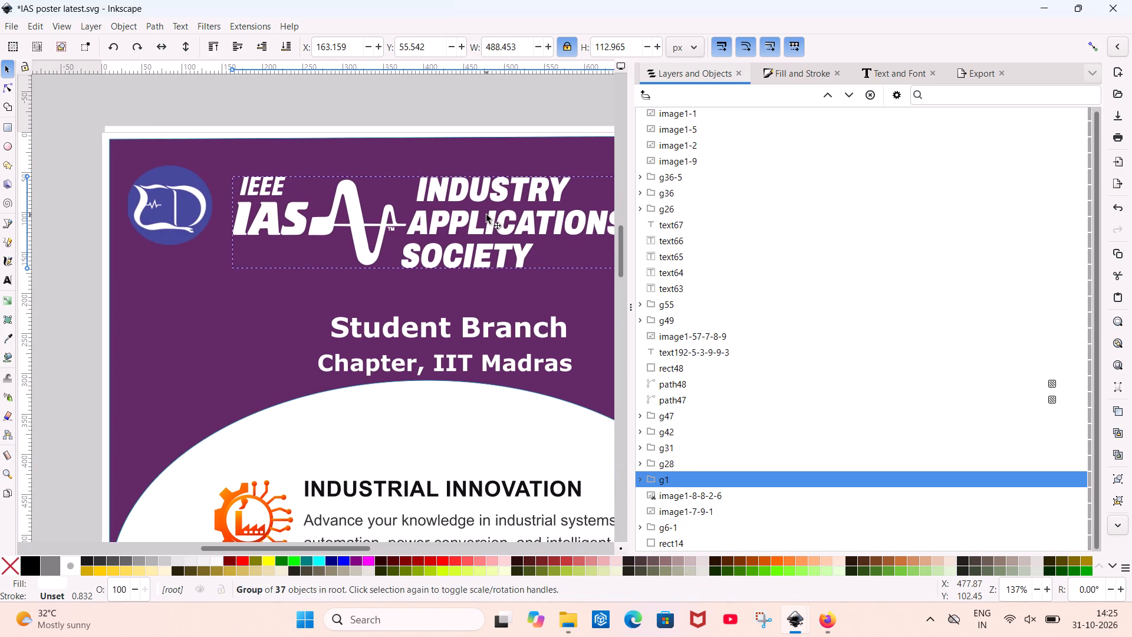
scroll(486, 215, left, 1)
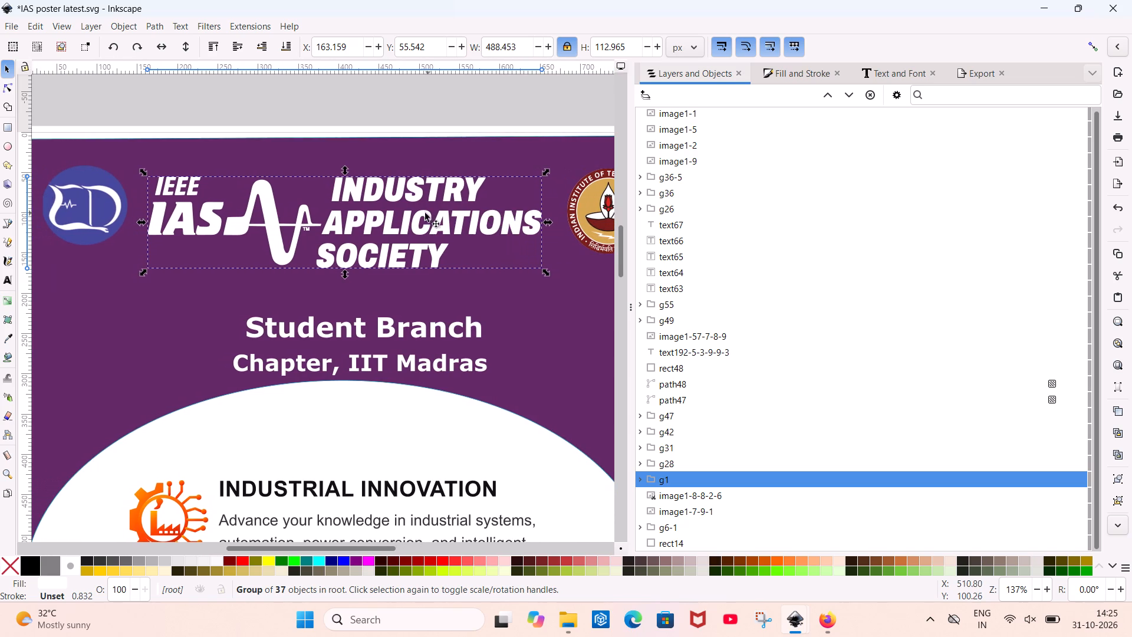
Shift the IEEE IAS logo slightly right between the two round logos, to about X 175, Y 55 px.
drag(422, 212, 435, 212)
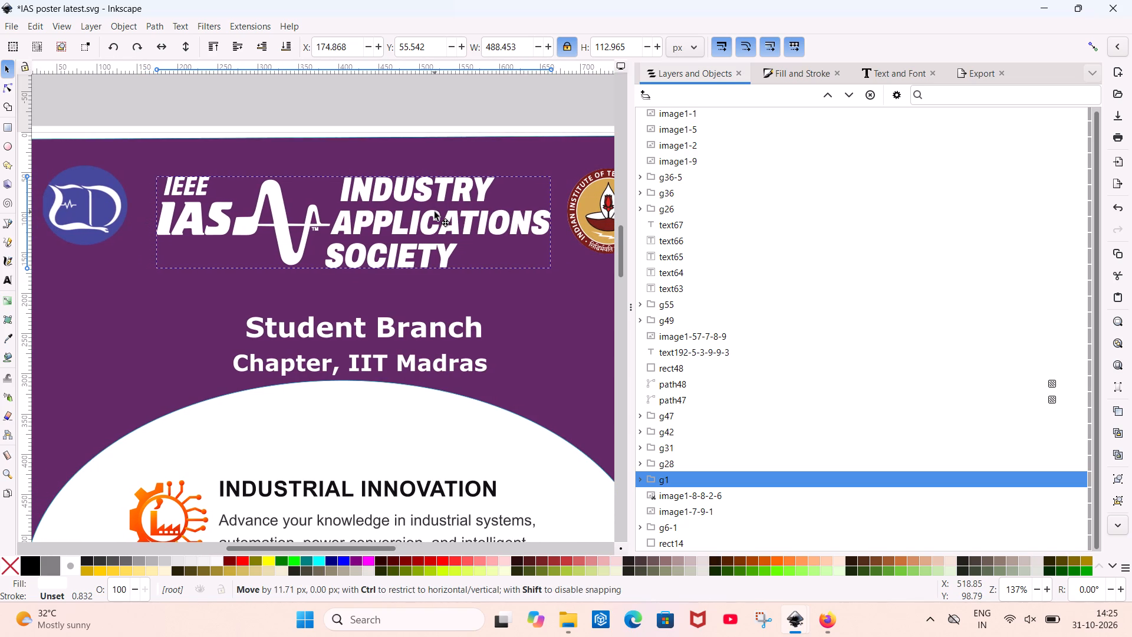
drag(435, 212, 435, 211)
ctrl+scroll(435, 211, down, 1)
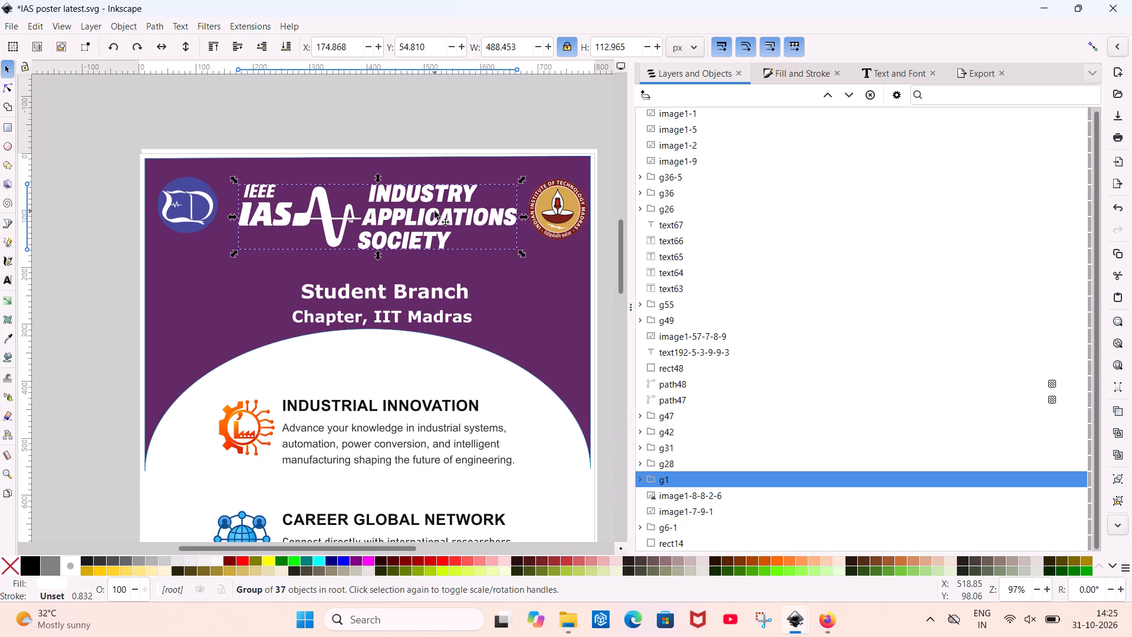
Undo the recent header logo moves back to the IIT Madras seal at the header's left and the blue ED logo at its right.
double_click(200, 202)
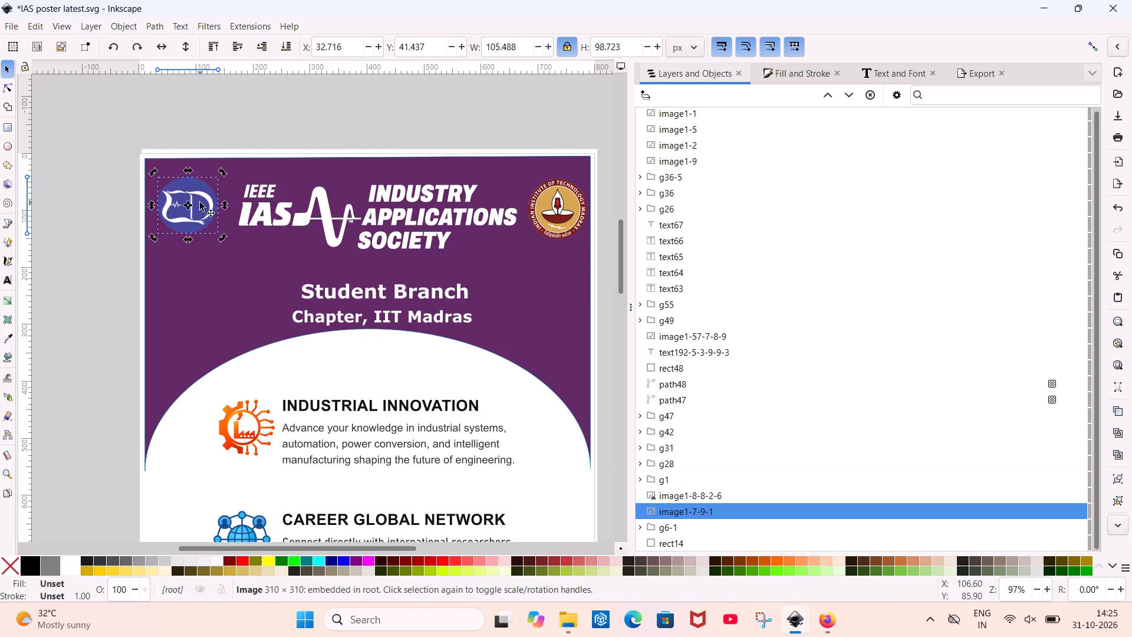
key(ctrl+z)
key(ctrl+z)
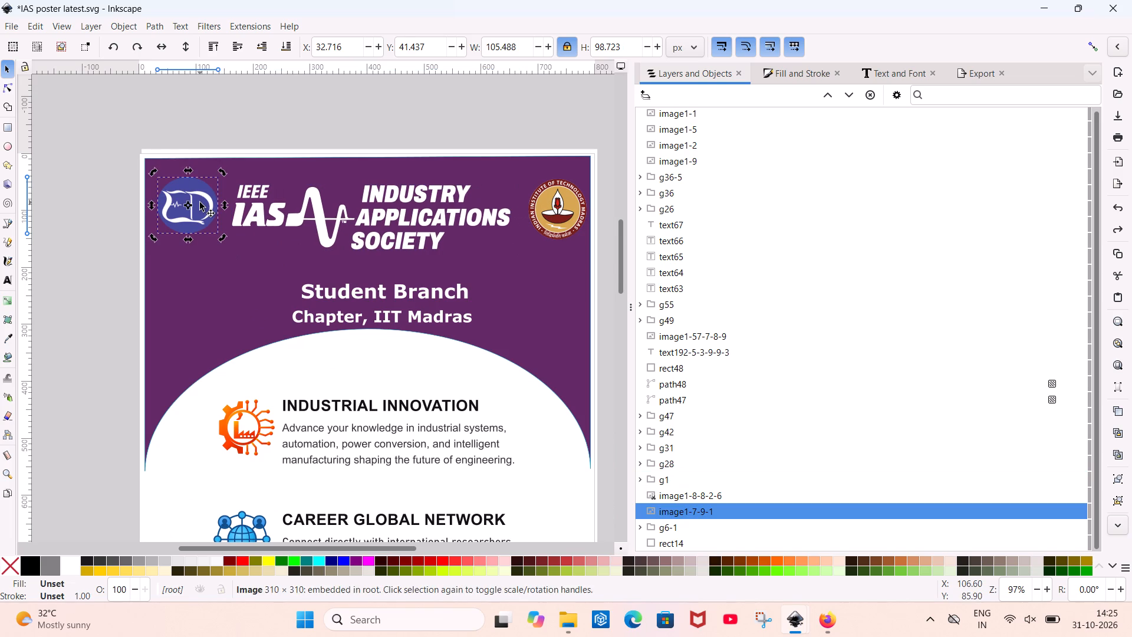
key(ctrl+z)
key(ctrl+z)
key(ctrl+z)
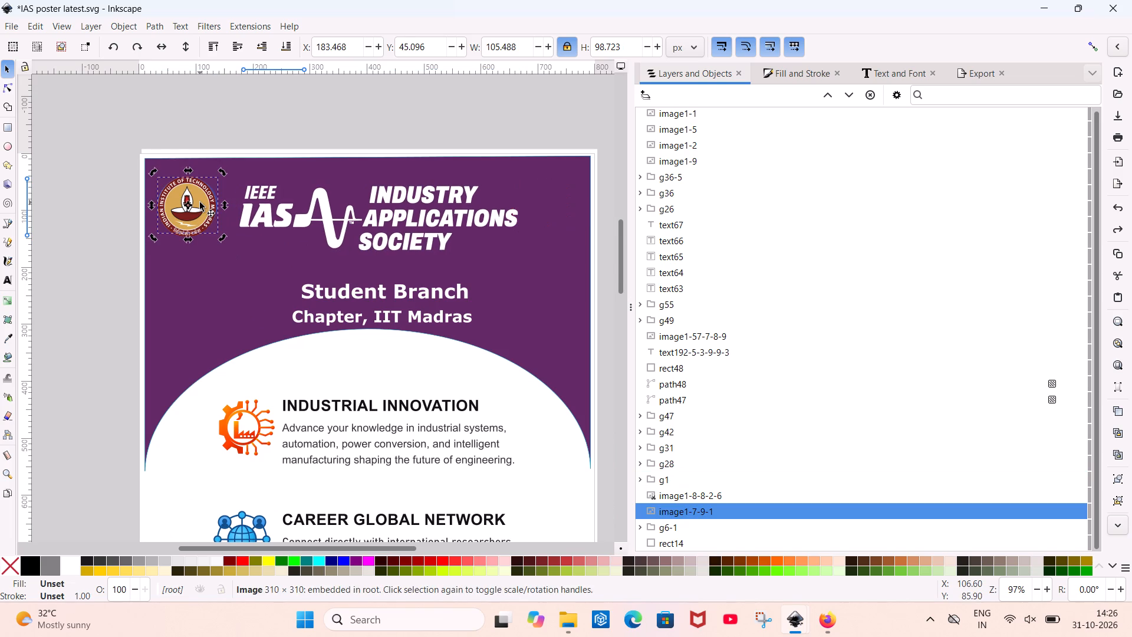
key(ctrl+z)
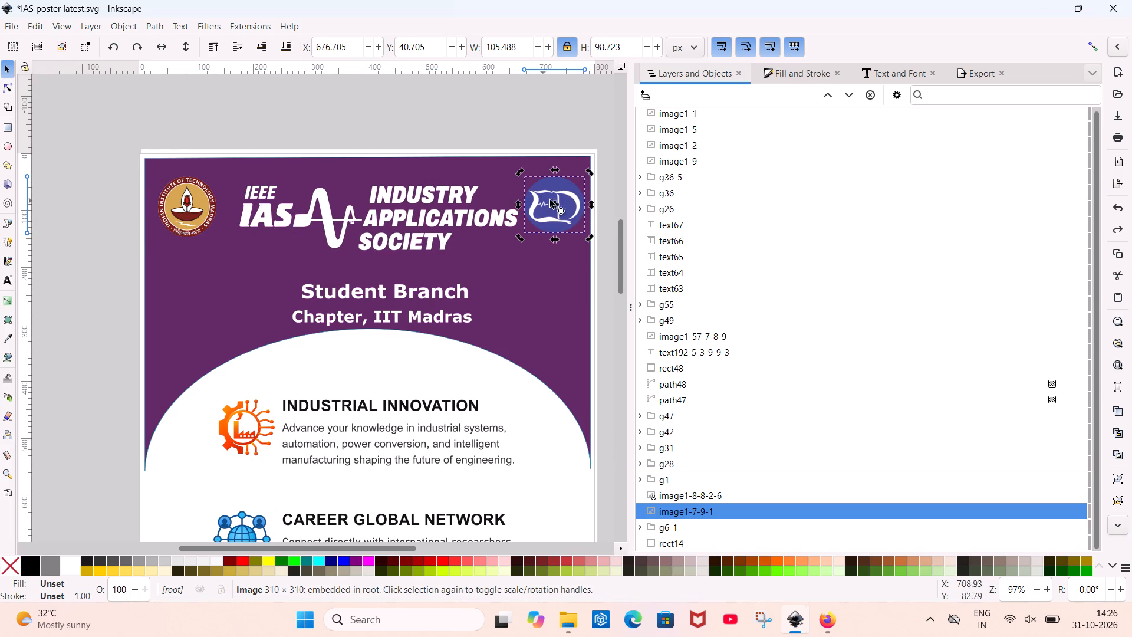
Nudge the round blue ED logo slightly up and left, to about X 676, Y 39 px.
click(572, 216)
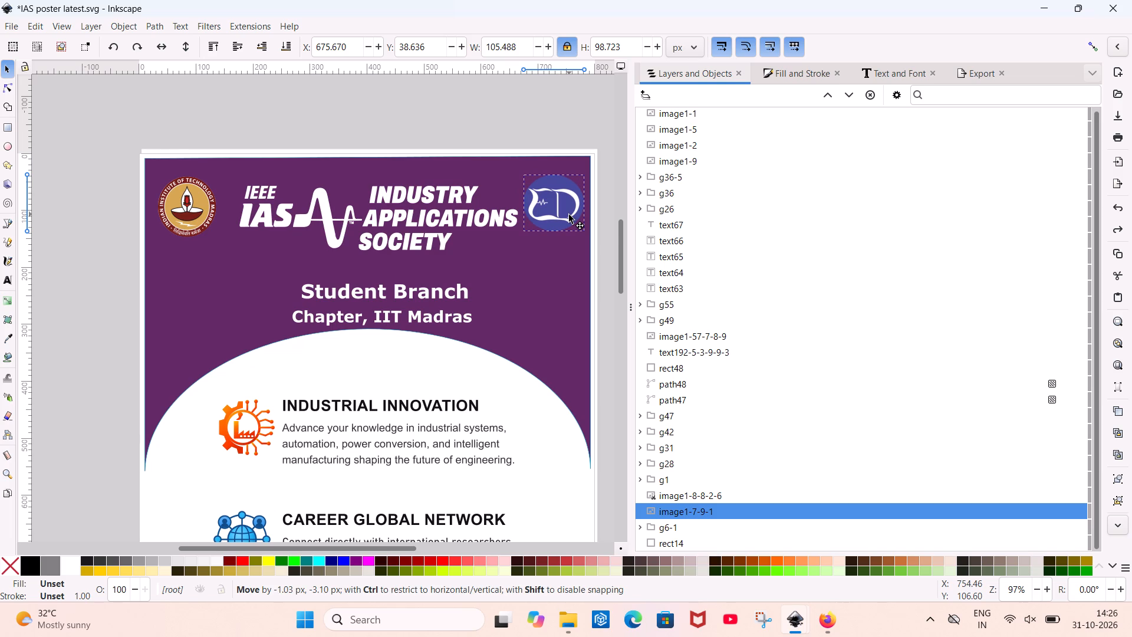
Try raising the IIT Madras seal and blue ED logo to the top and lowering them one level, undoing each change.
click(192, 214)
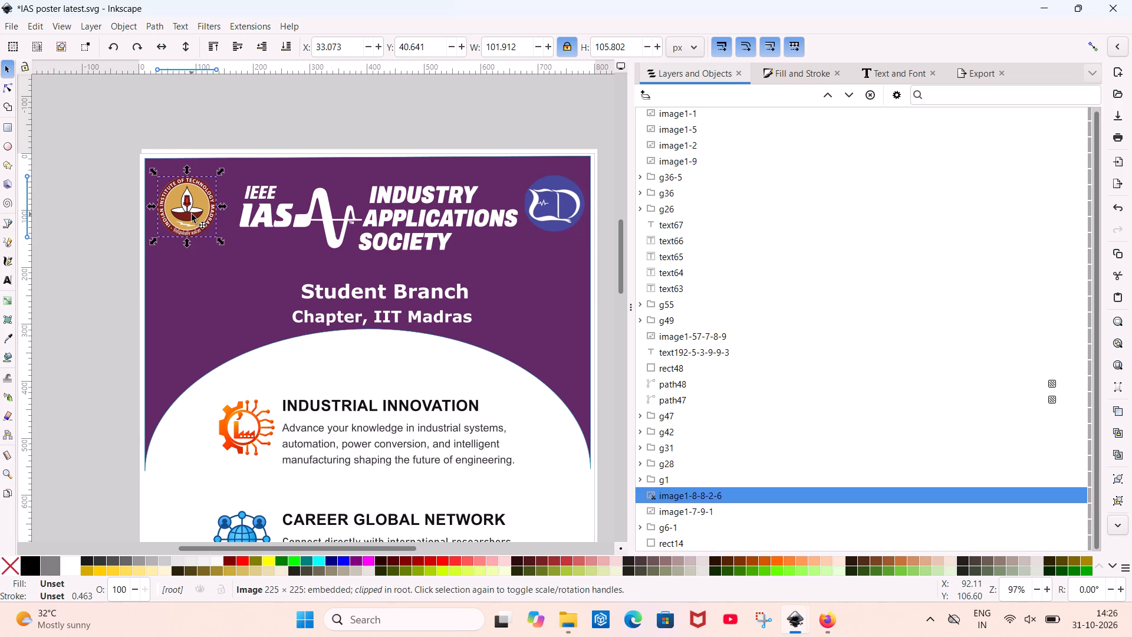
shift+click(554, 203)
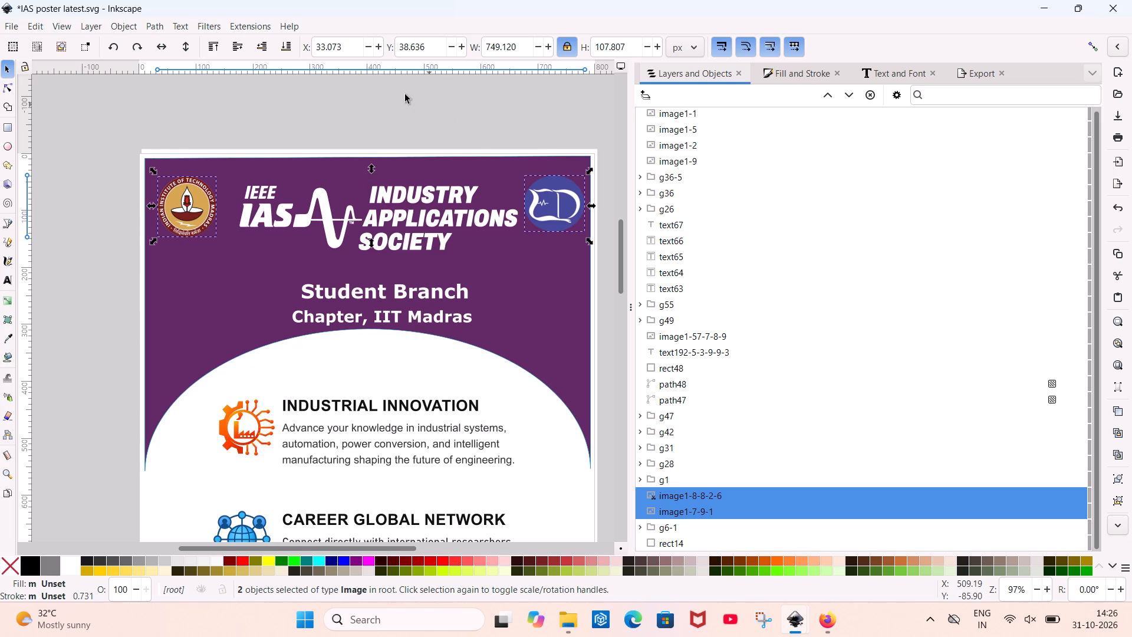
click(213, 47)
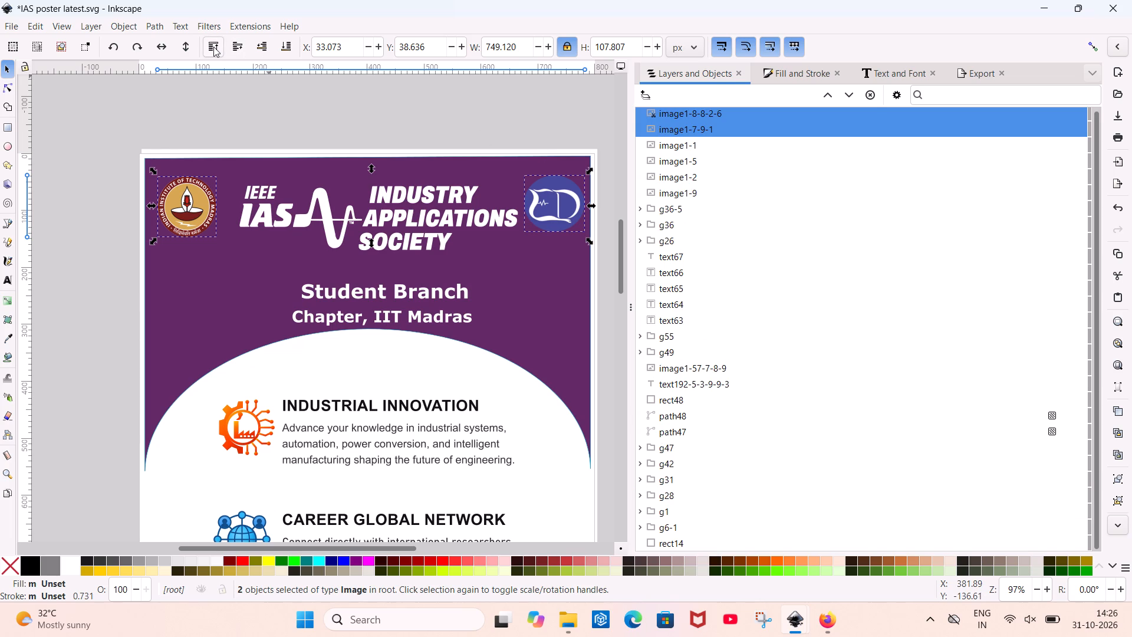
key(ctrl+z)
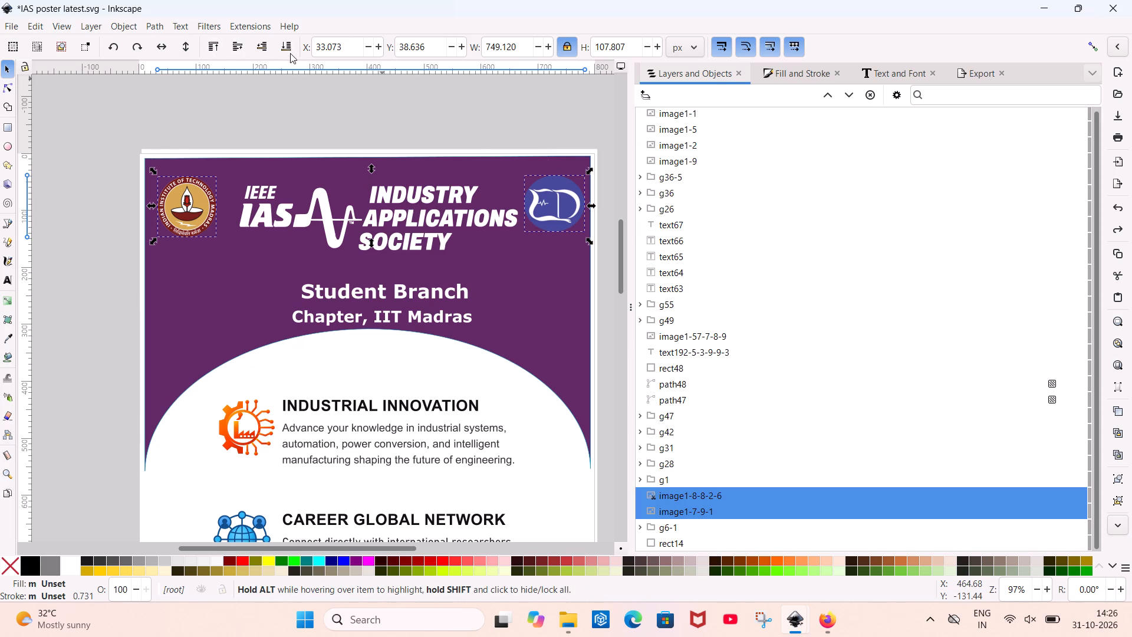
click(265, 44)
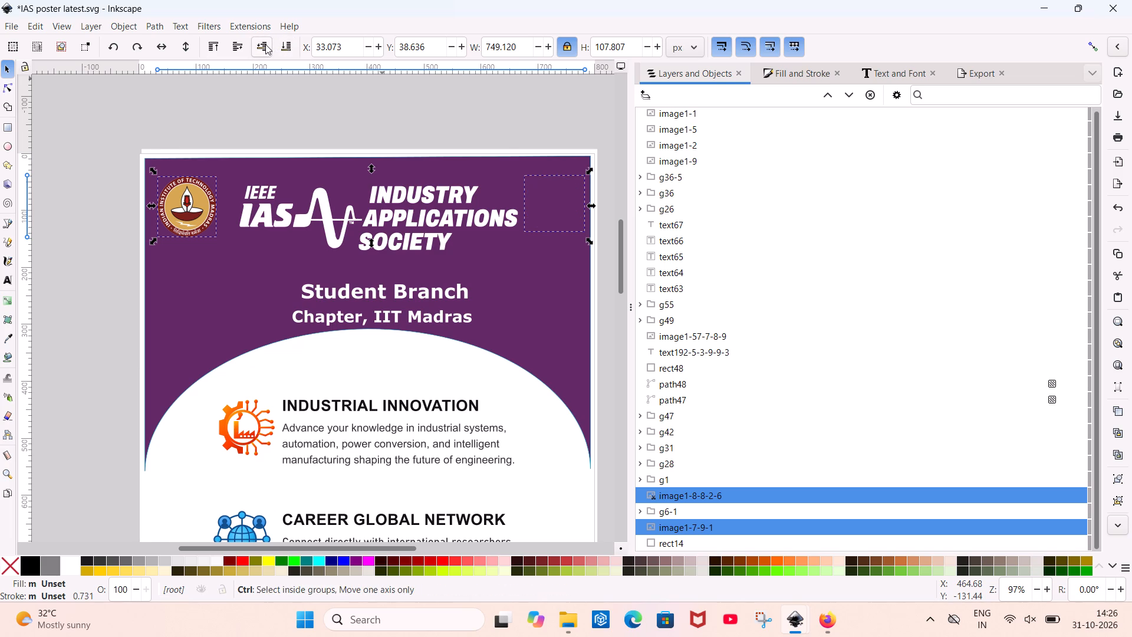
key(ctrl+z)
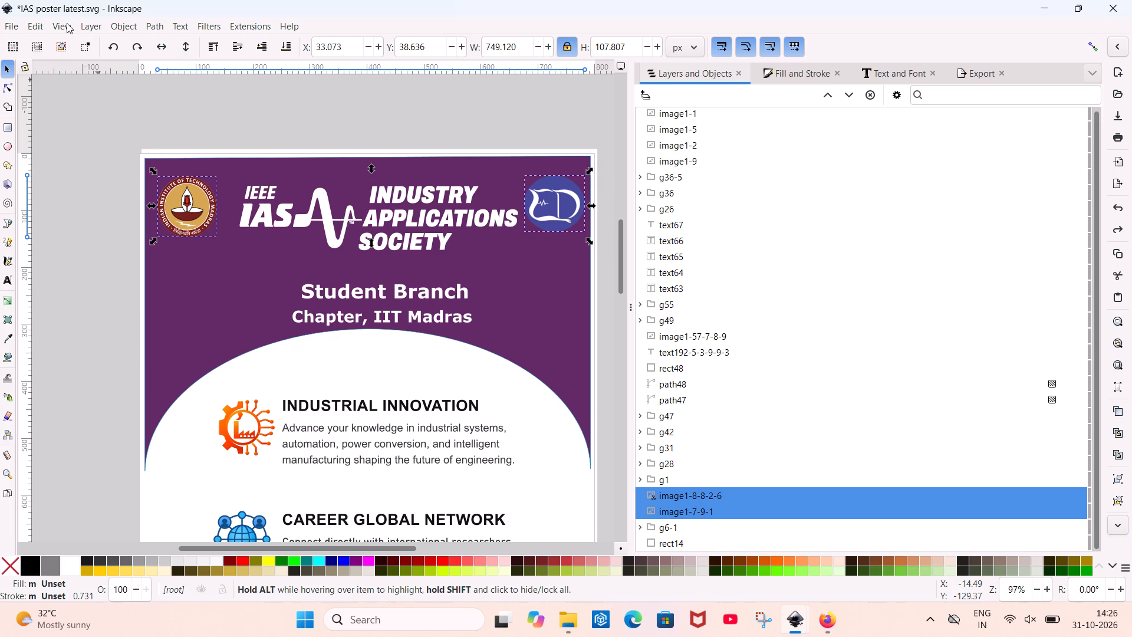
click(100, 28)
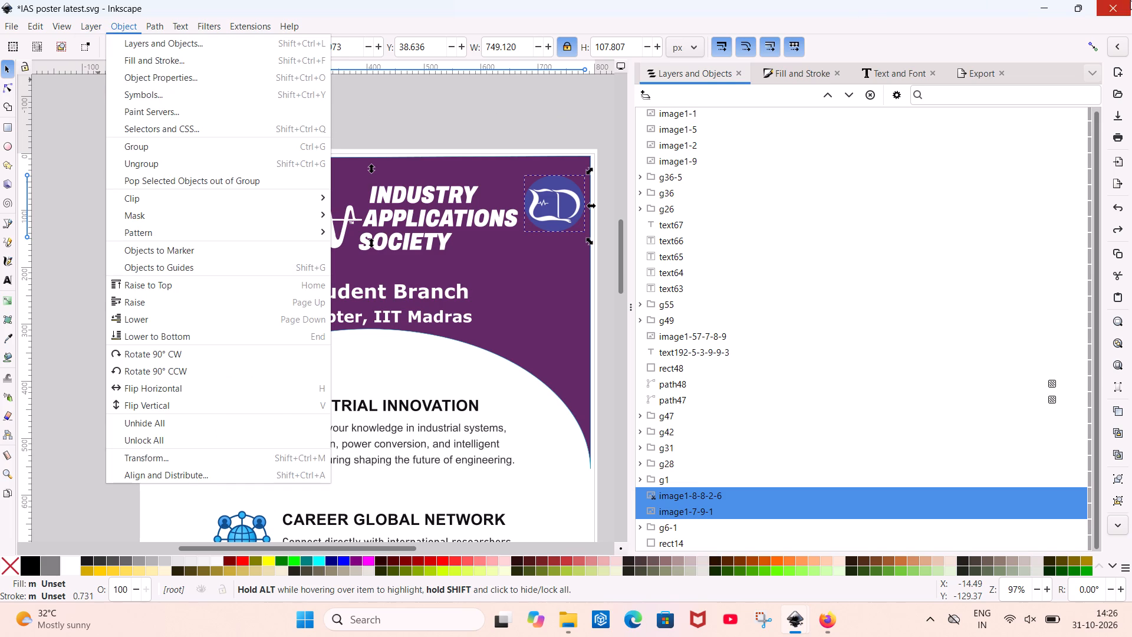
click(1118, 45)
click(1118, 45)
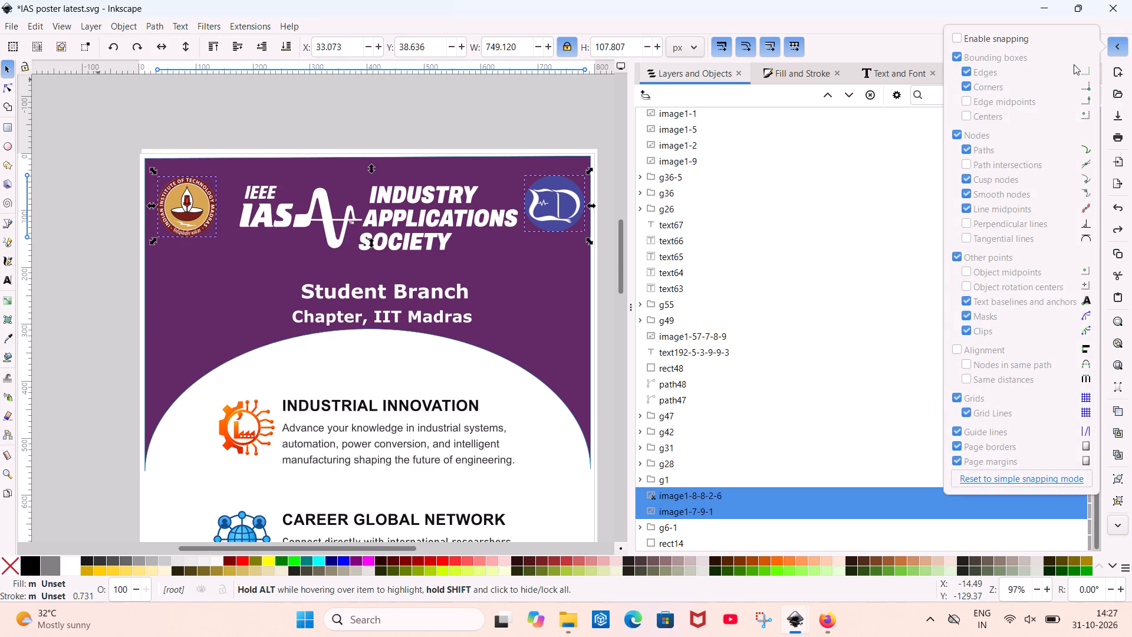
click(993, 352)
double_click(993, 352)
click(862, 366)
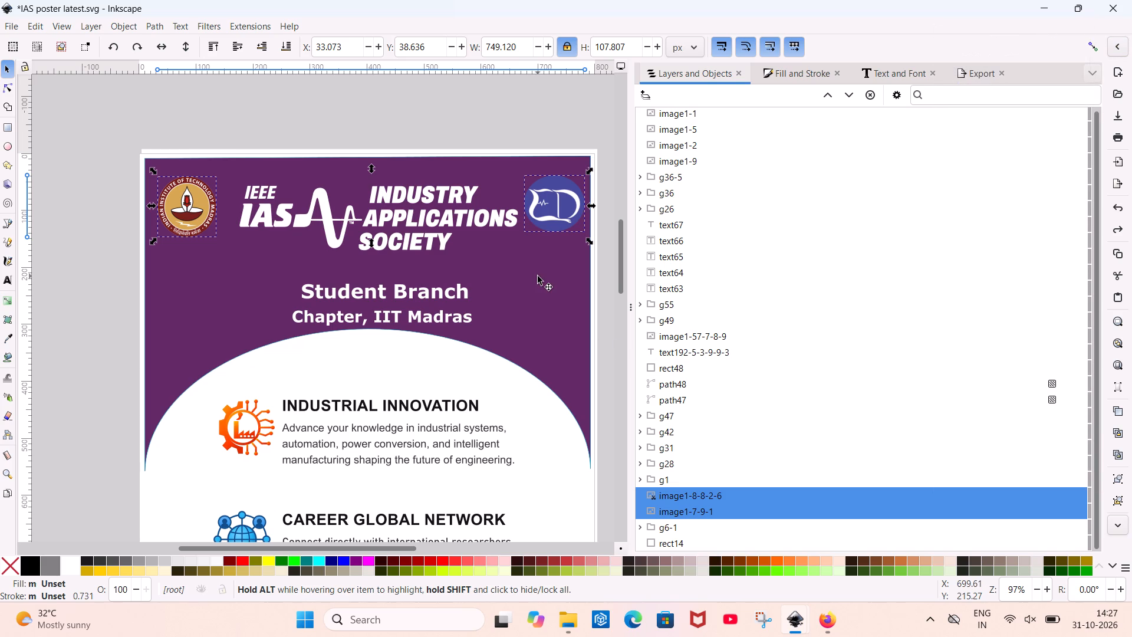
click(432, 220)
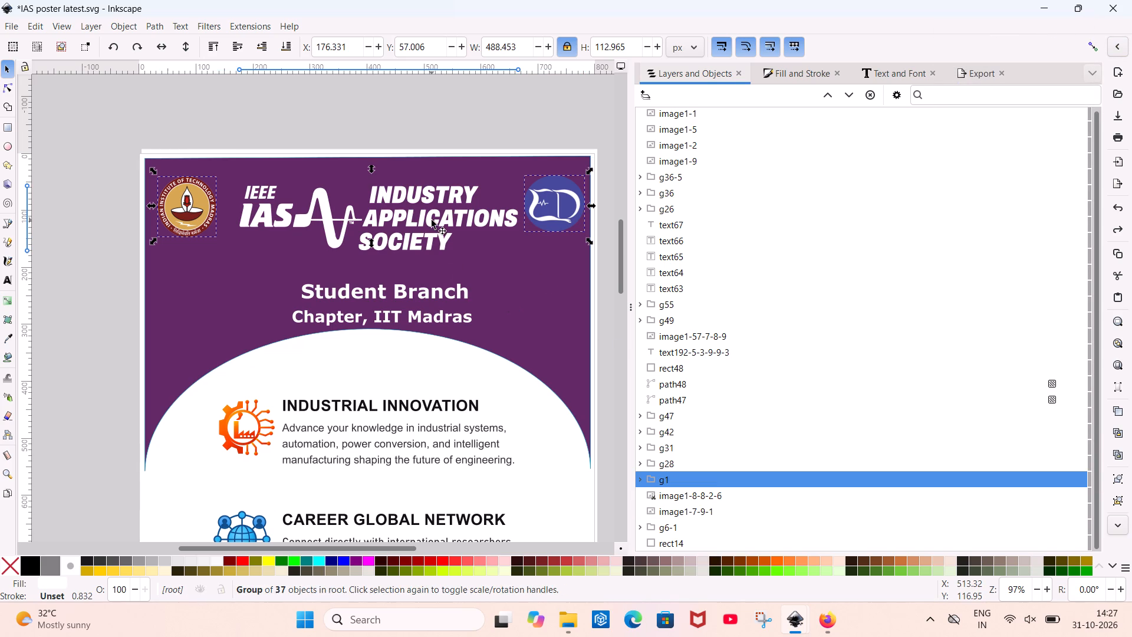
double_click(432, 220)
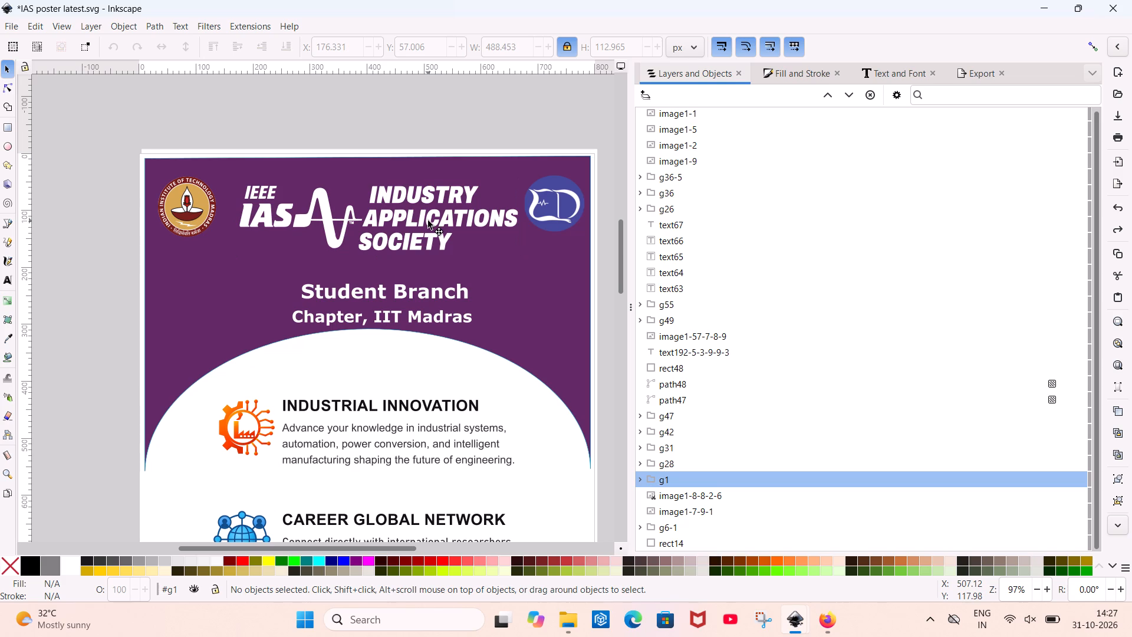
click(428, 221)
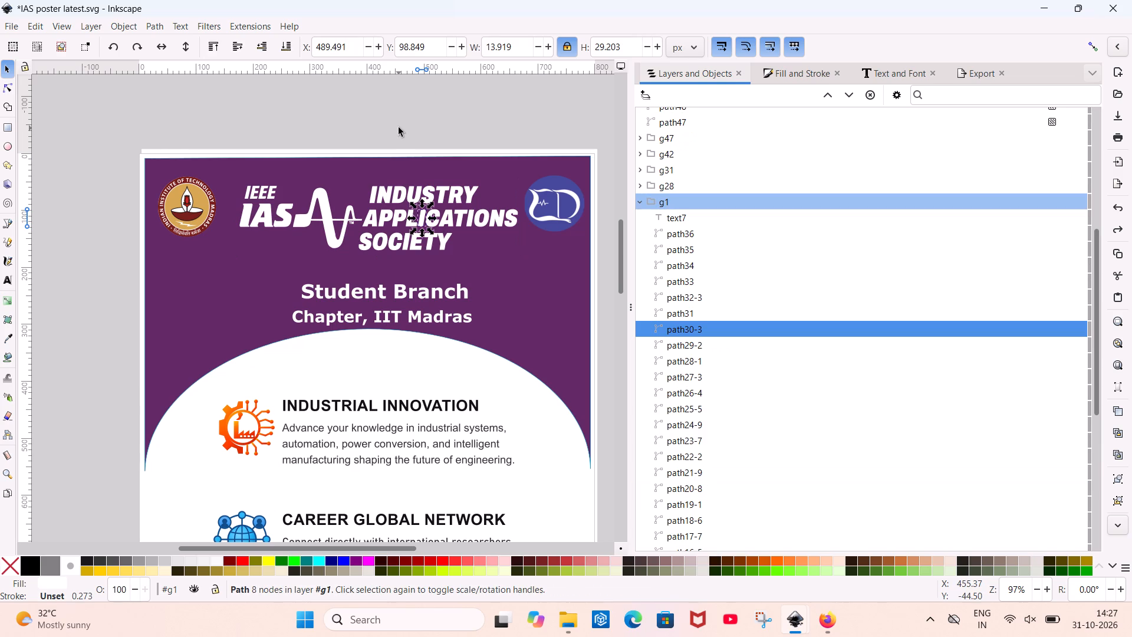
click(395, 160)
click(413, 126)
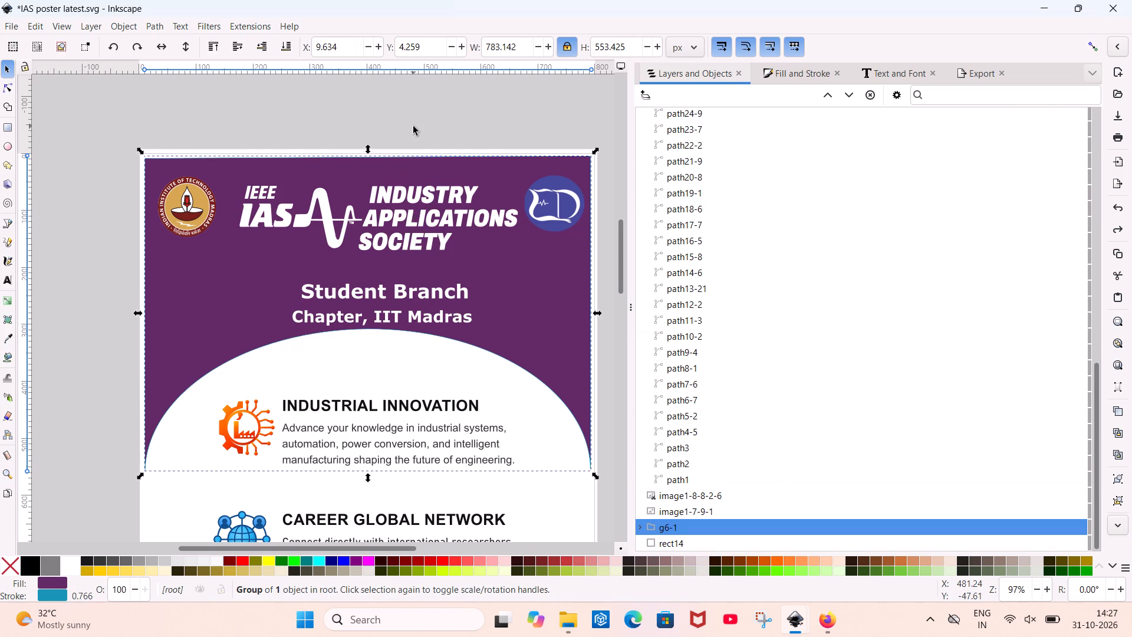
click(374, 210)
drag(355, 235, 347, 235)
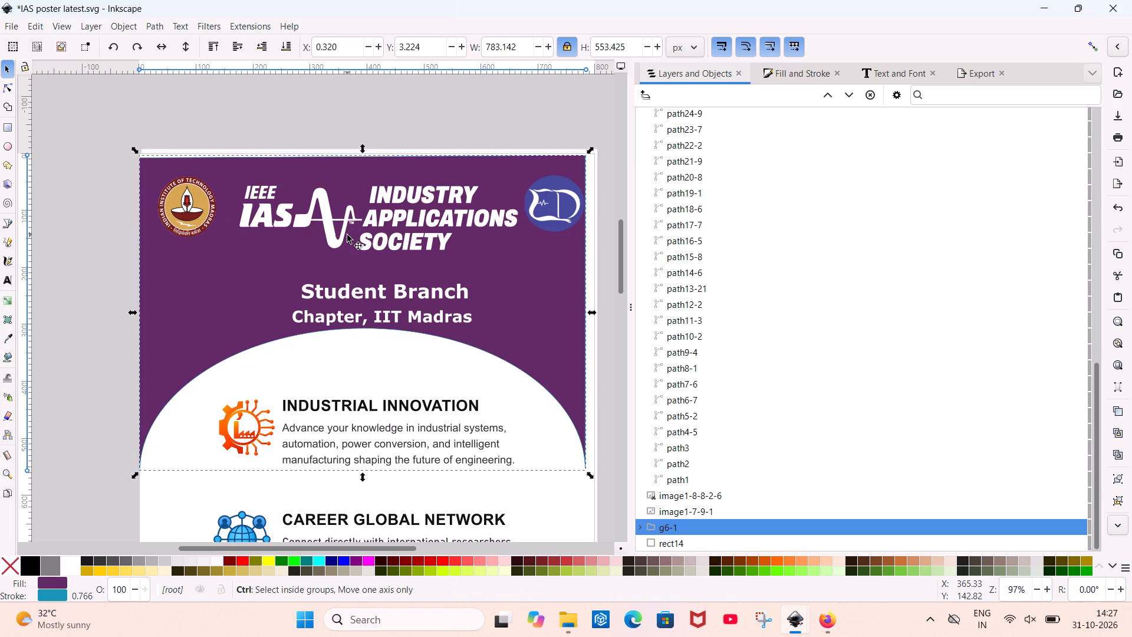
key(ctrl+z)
Nudge the IEEE IAS logo 2 px left, to about X 174 px.
click(367, 232)
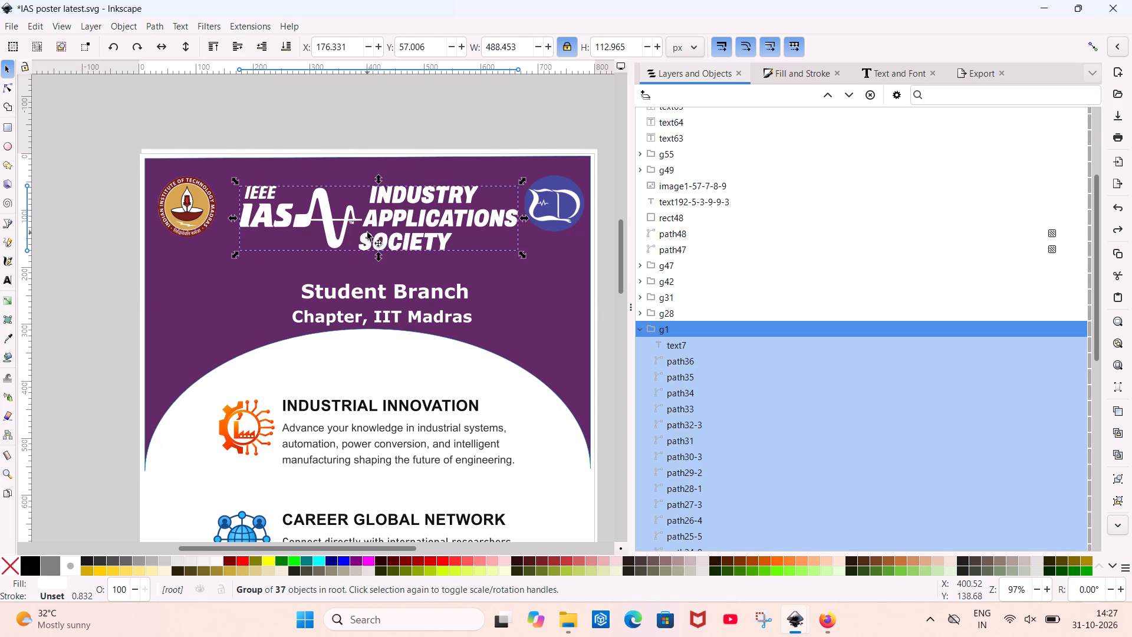
key(Left)
Nudge the "Student Branch Chapter, IIT Madras" text group 10 px left, to about X 259 px.
click(374, 307)
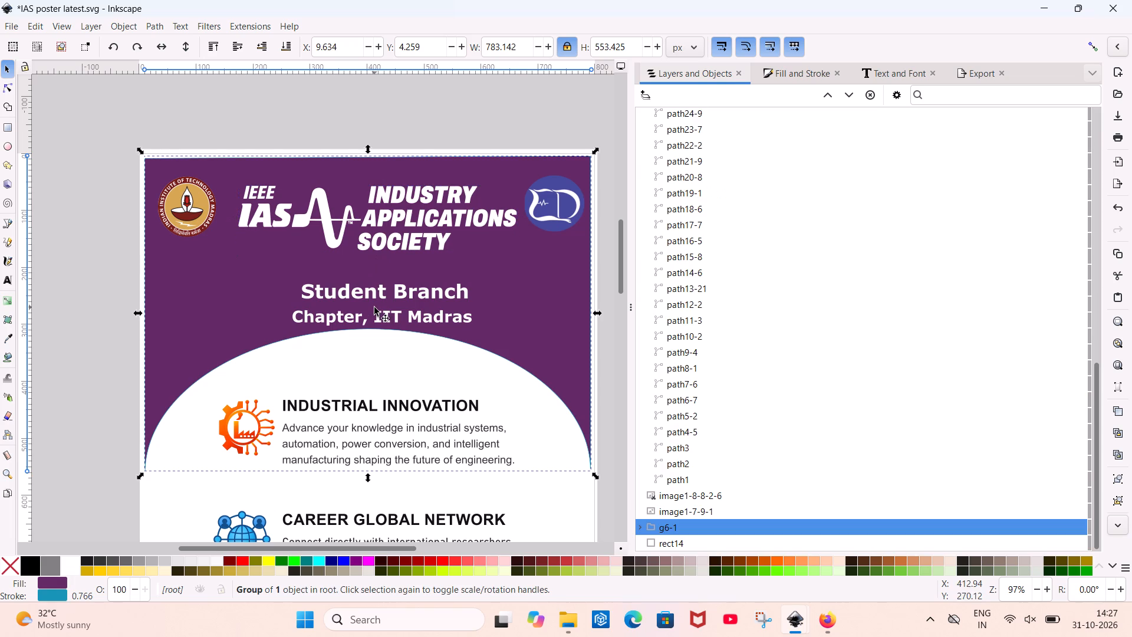
click(374, 307)
click(379, 321)
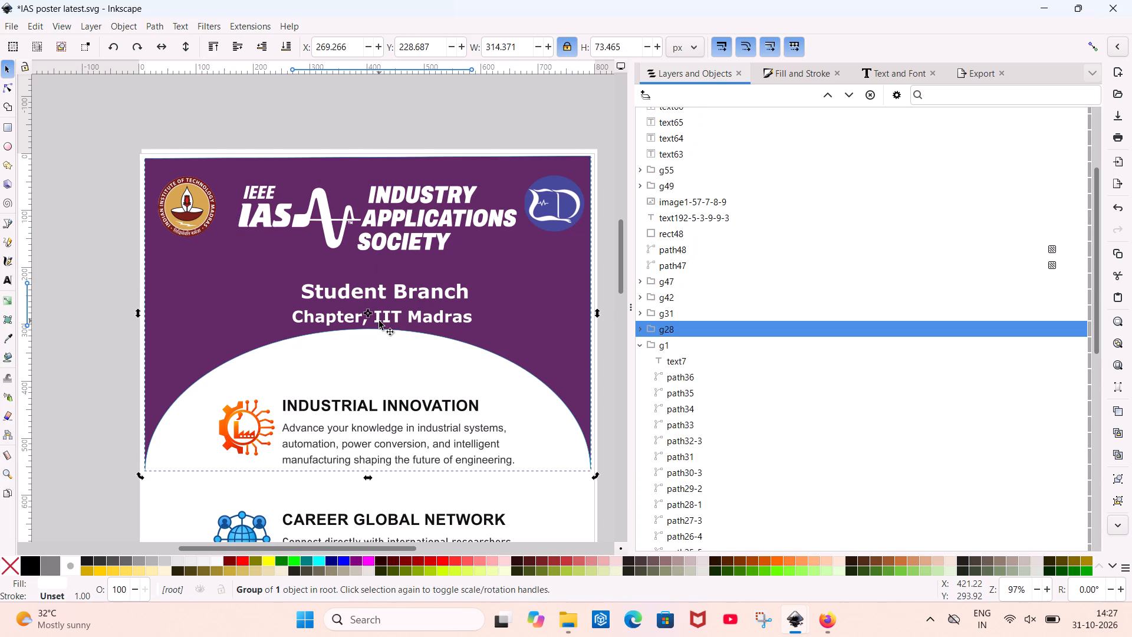
key(Left)
key(Left)
key(Left)
key(Left)
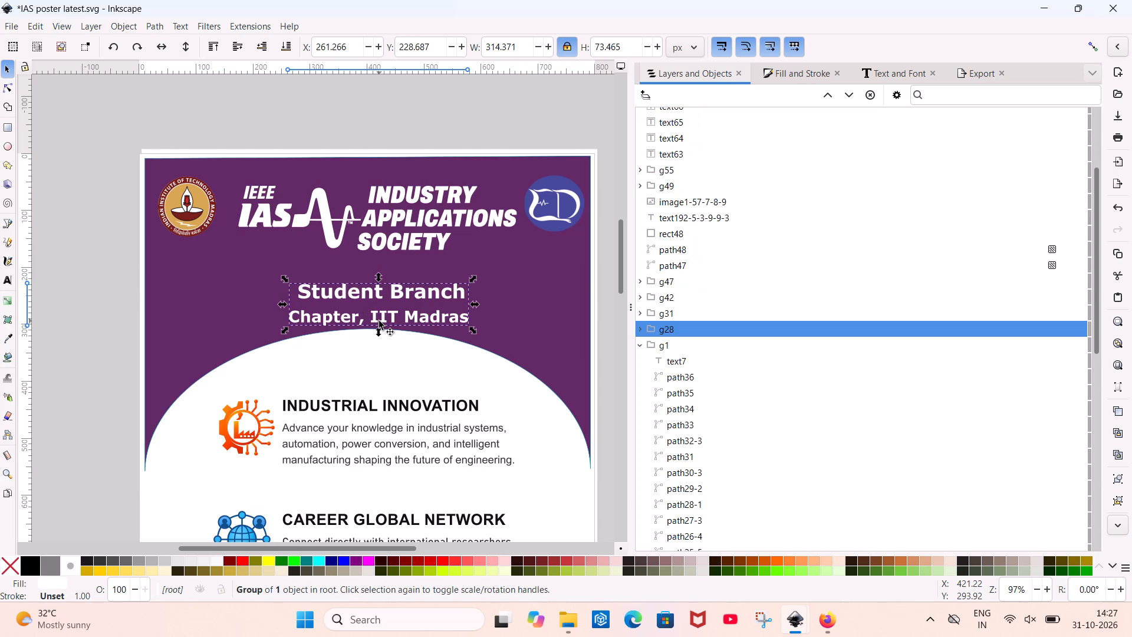
key(Left)
scroll(379, 321, down, 1)
scroll(379, 321, up, 1)
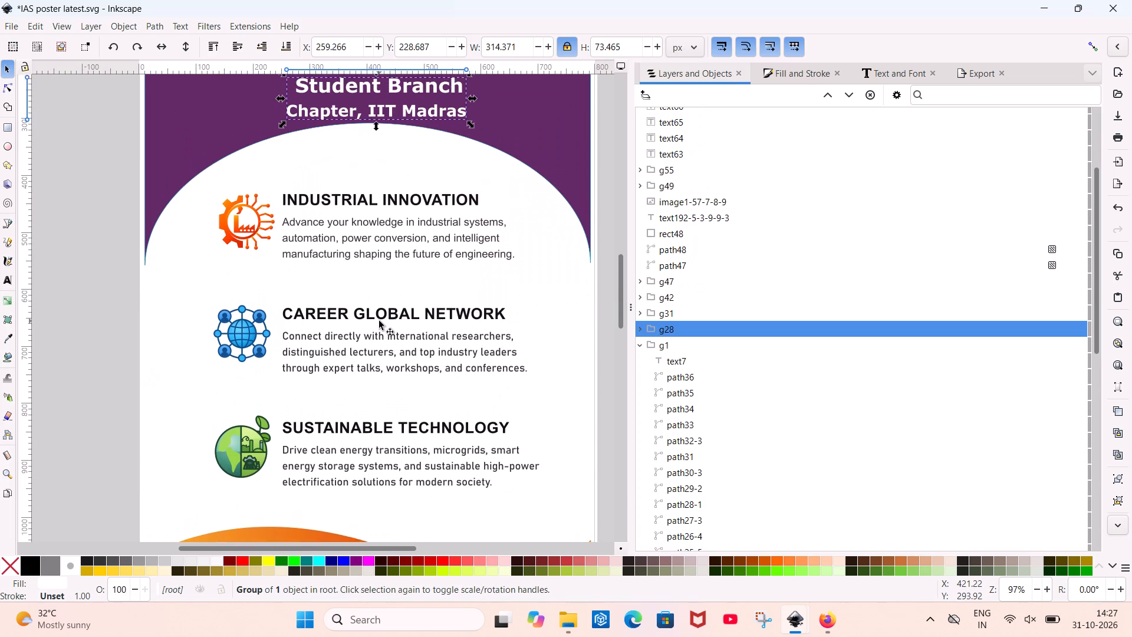
scroll(379, 321, up, 1)
ctrl+scroll(379, 321, down, 1)
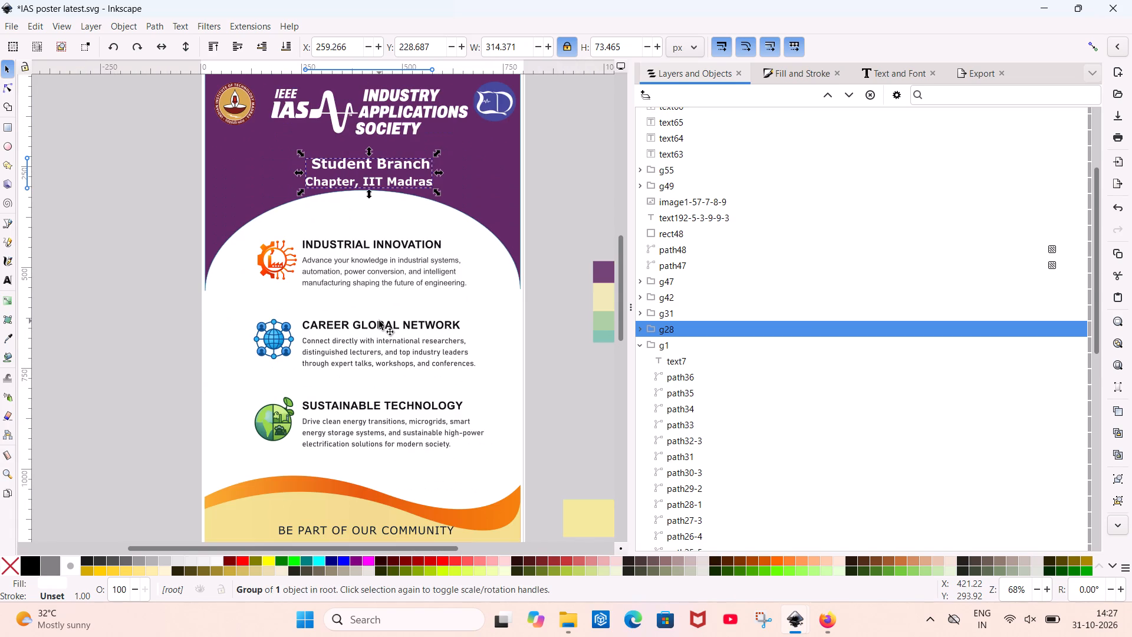
click(573, 183)
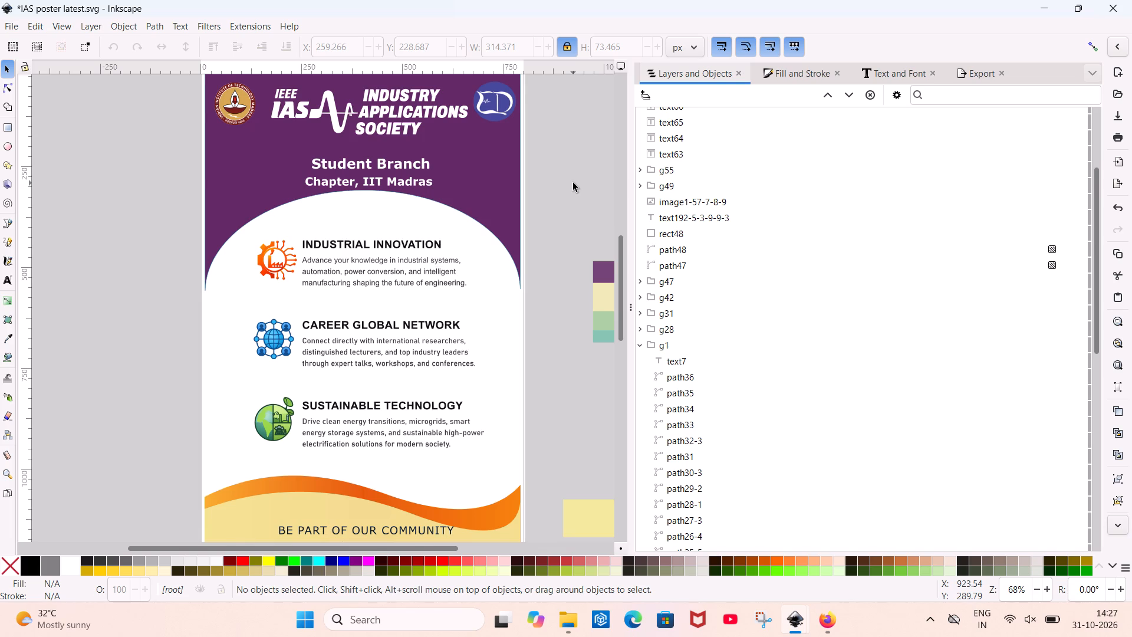
Match the round blue ED logo's height against the IIT Madras seal and place it opposite, at about X 675, Y 47 px.
scroll(573, 183, up, 1)
ctrl+scroll(573, 183, up, 1)
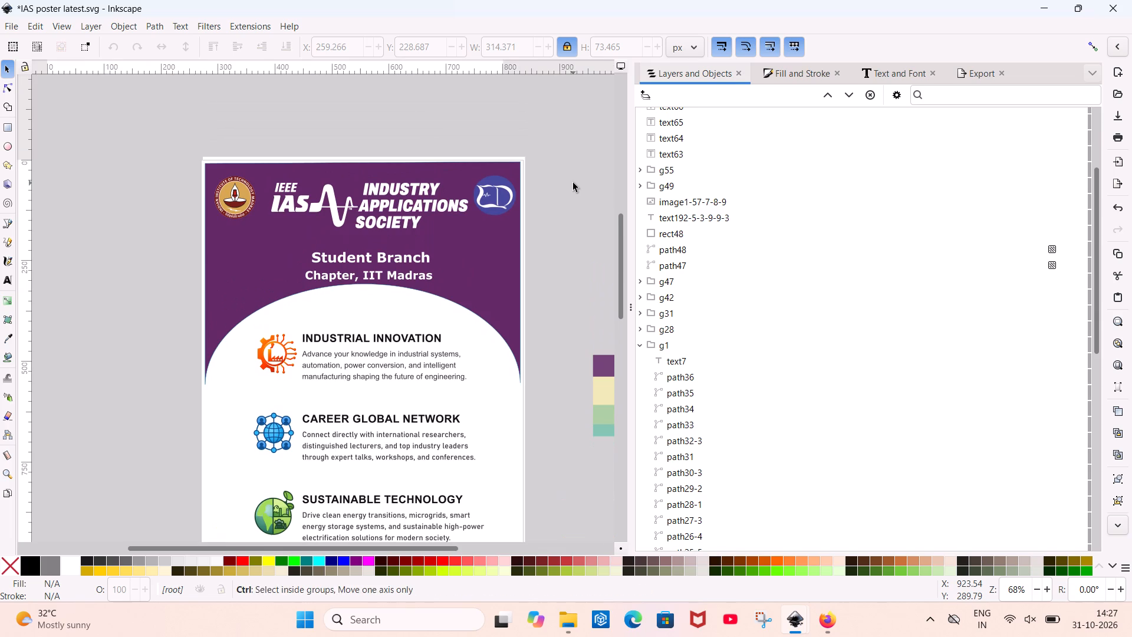
ctrl+scroll(573, 183, up, 1)
scroll(573, 183, right, 1)
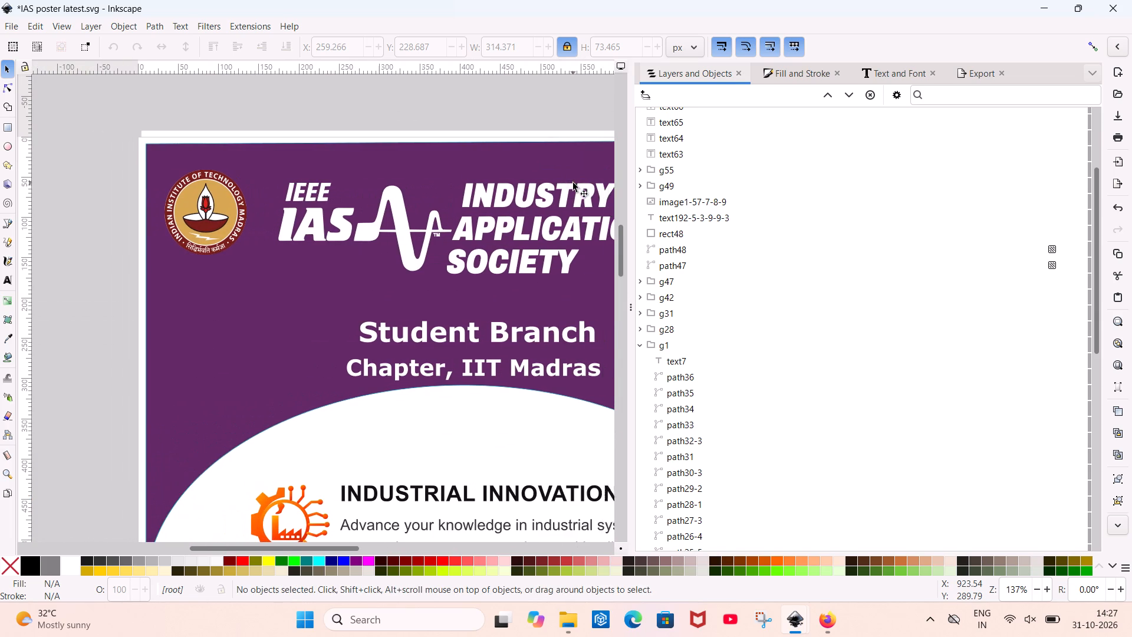
scroll(573, 183, right, 1)
click(573, 183)
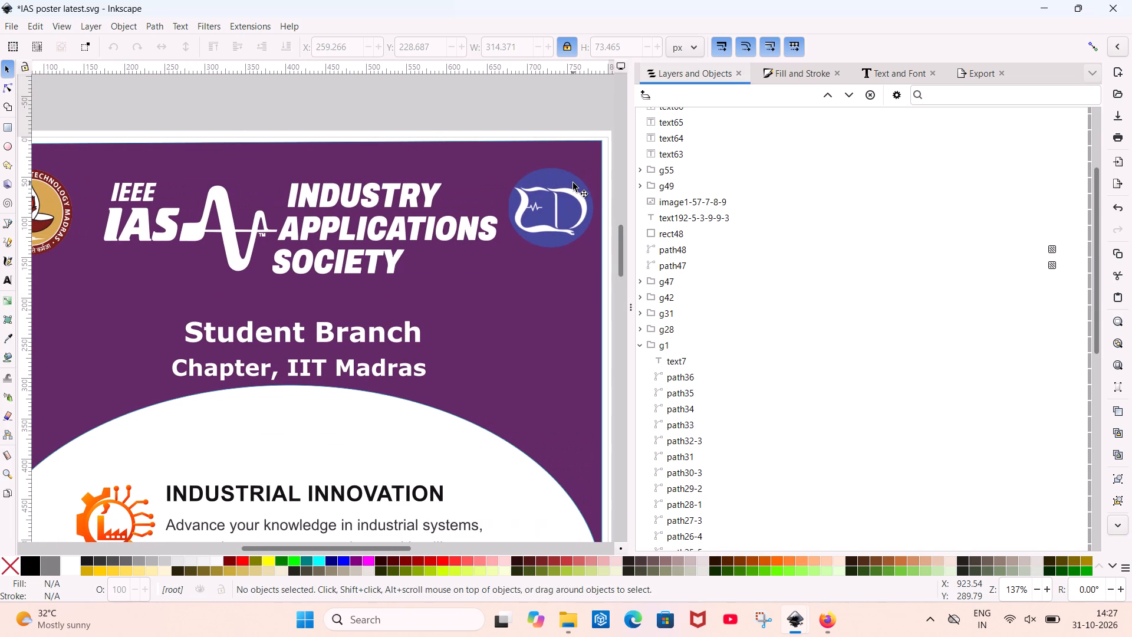
drag(558, 187, 65, 184)
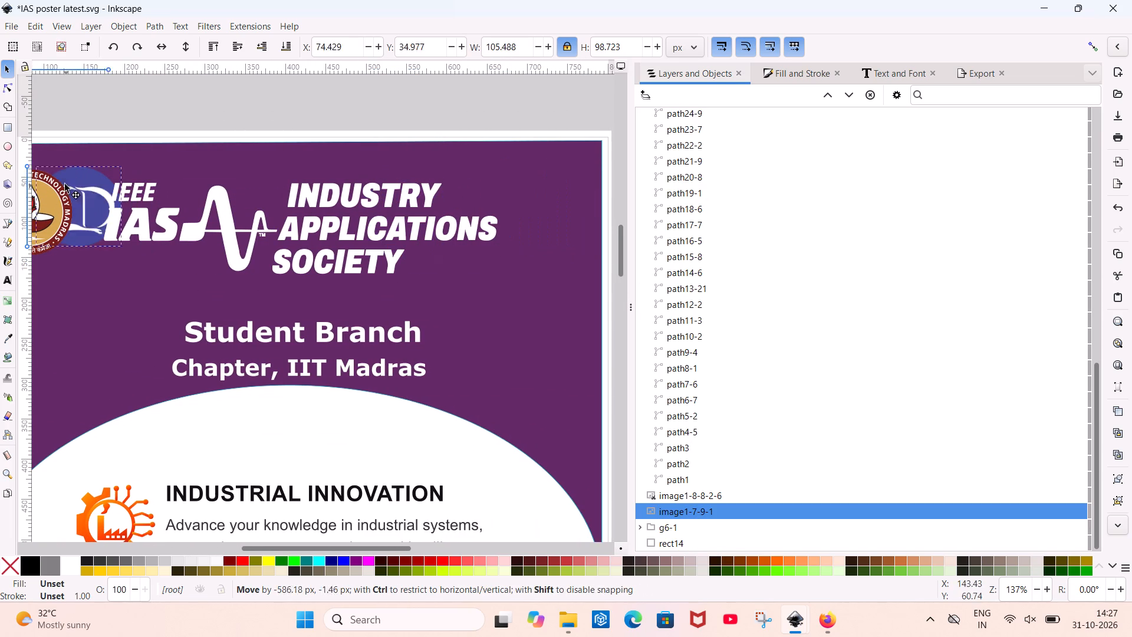
drag(65, 184, 50, 185)
scroll(50, 185, right, 1)
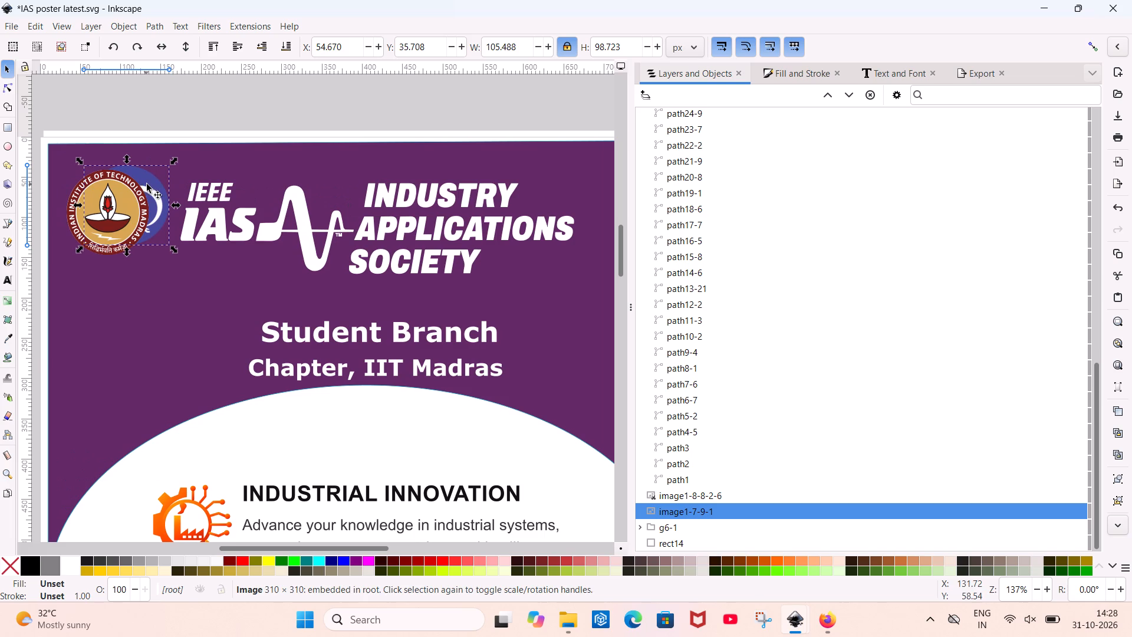
drag(147, 184, 120, 192)
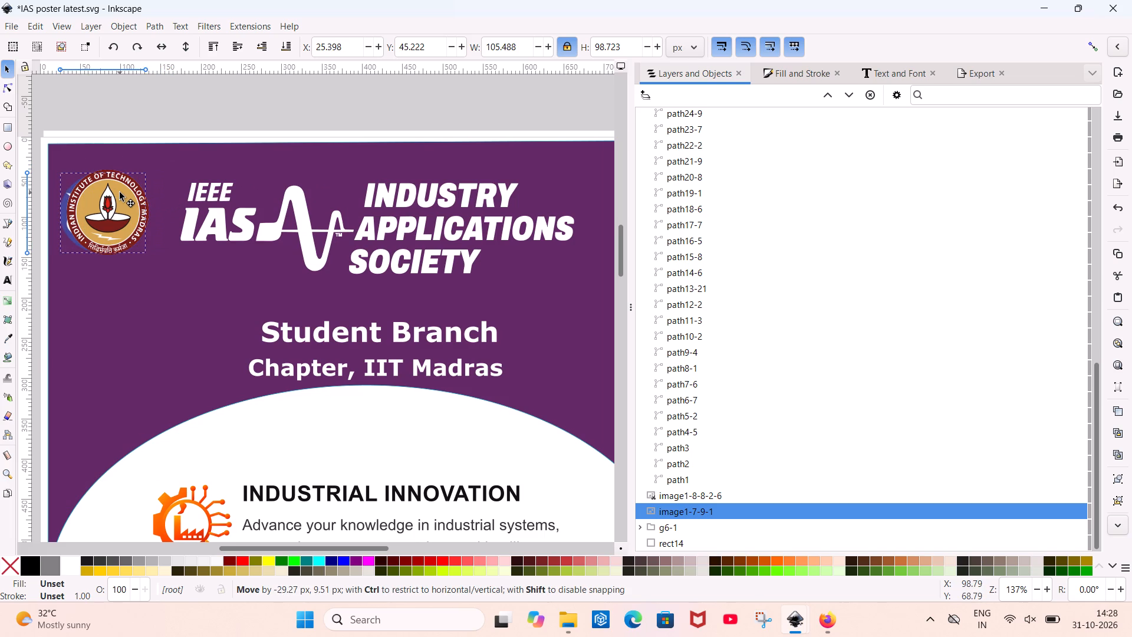
drag(120, 192, 126, 189)
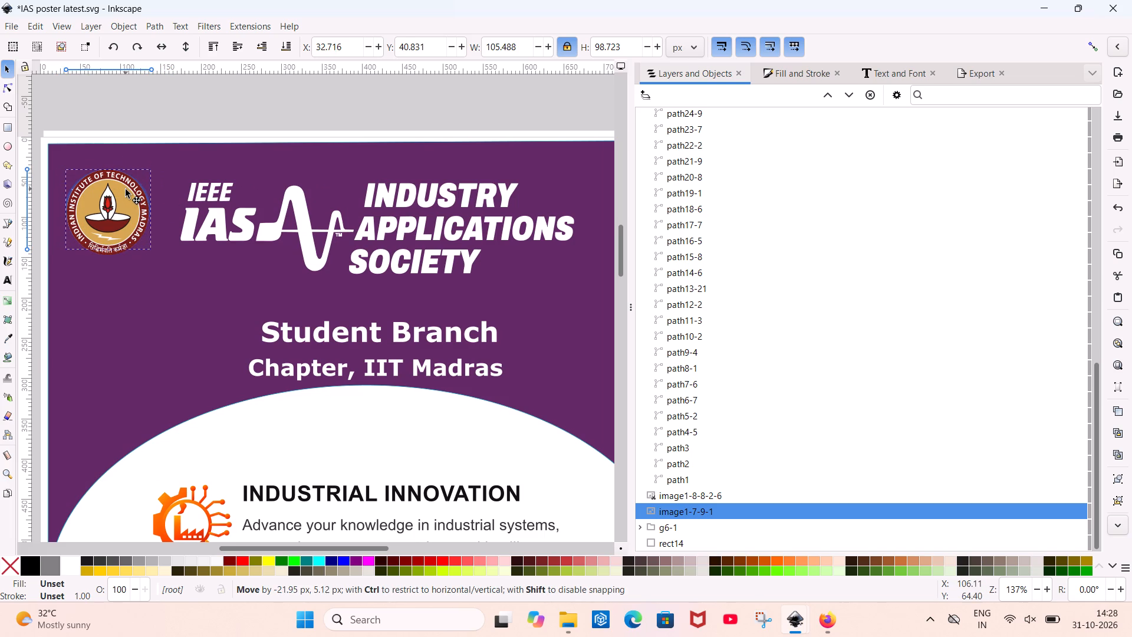
drag(126, 189, 126, 191)
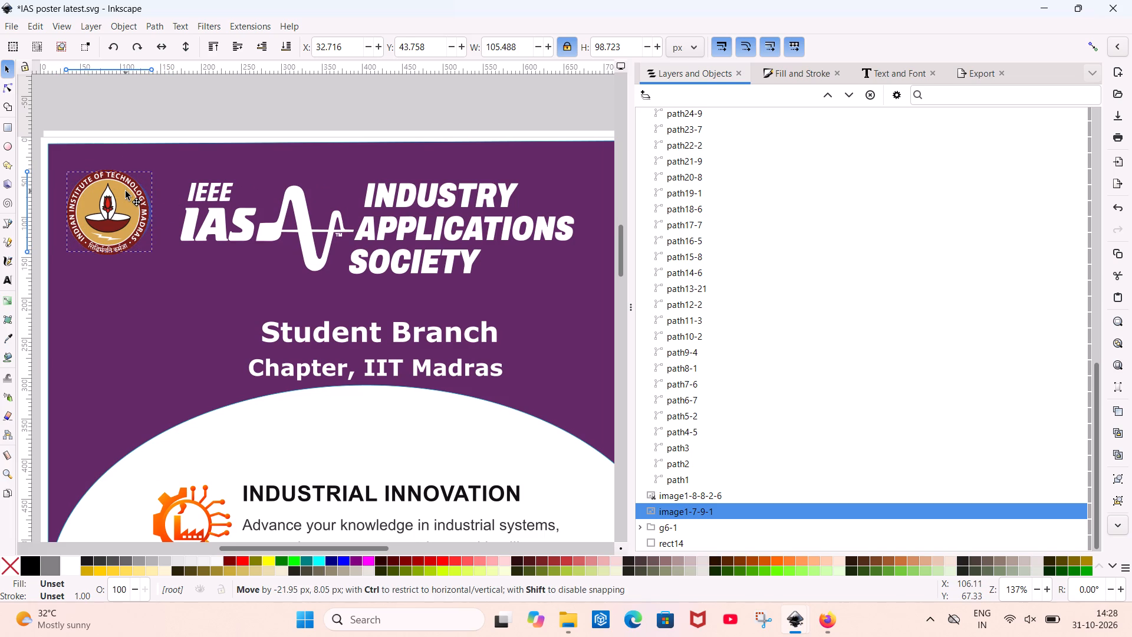
drag(126, 191, 486, 190)
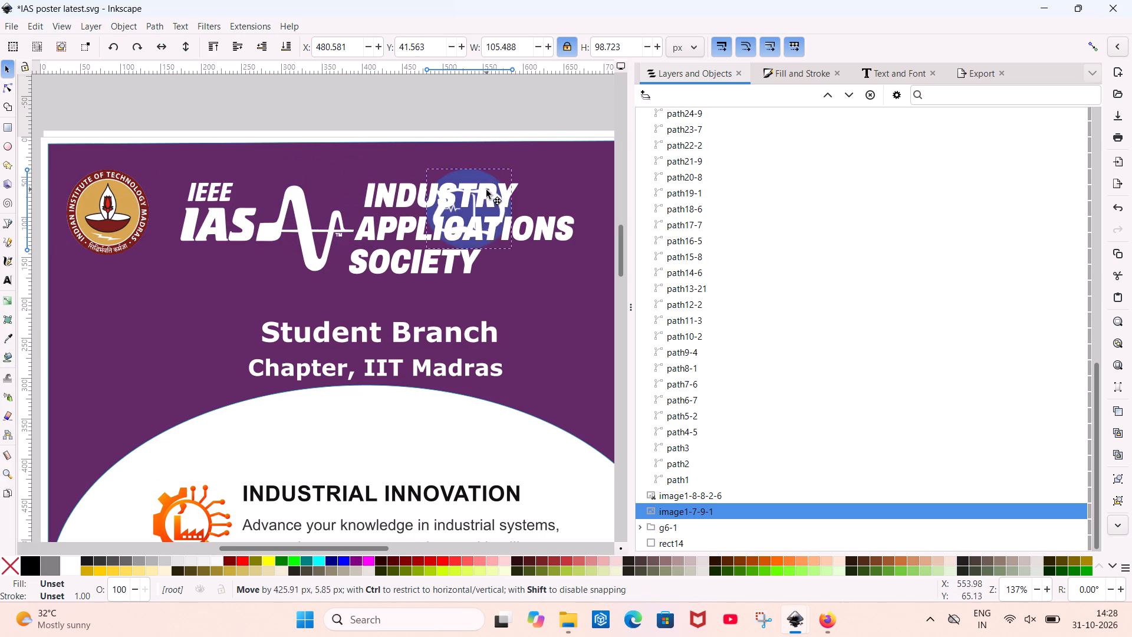
drag(486, 190, 633, 197)
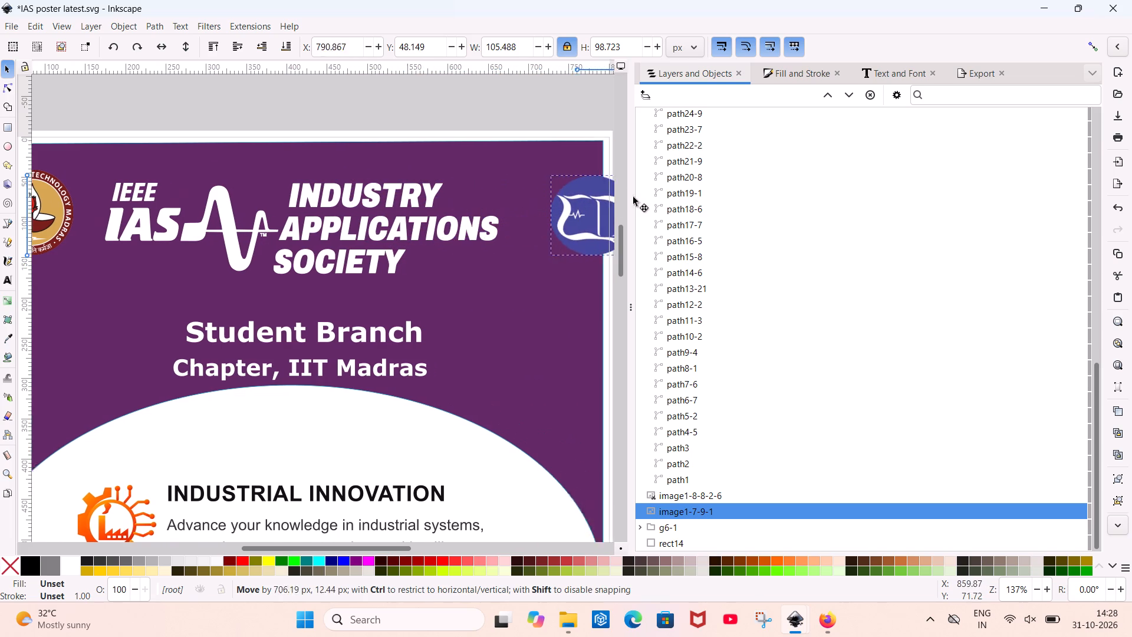
drag(633, 197, 433, 193)
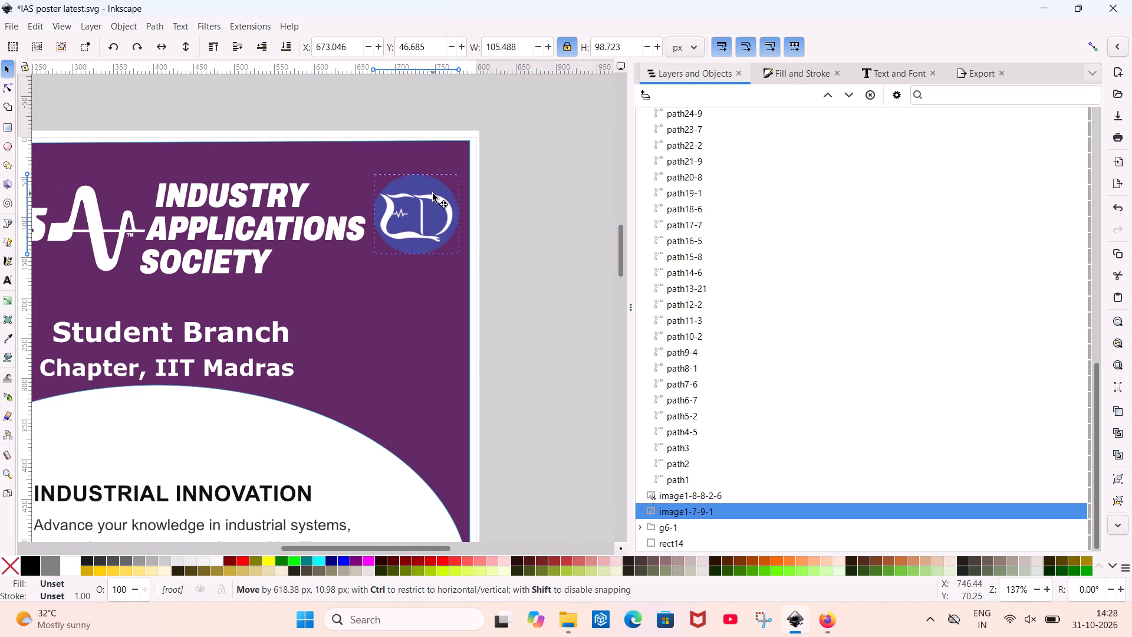
drag(433, 193, 434, 193)
Centre the IEEE IAS Industry Applications Society logo group horizontally relative to the page.
scroll(434, 193, right, 1)
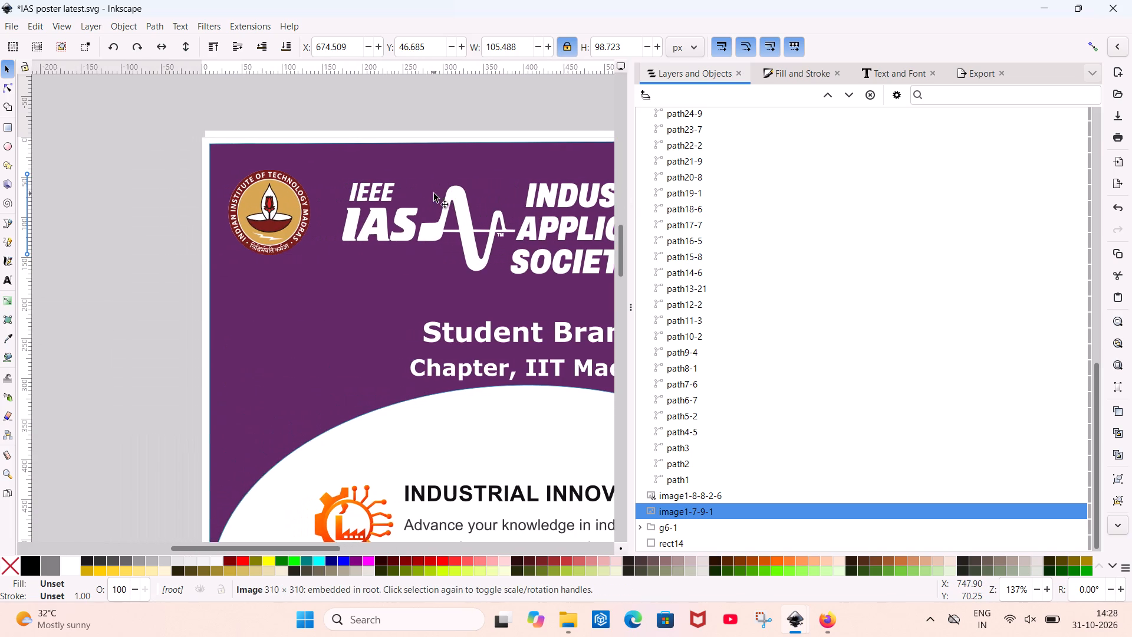
scroll(434, 193, right, 1)
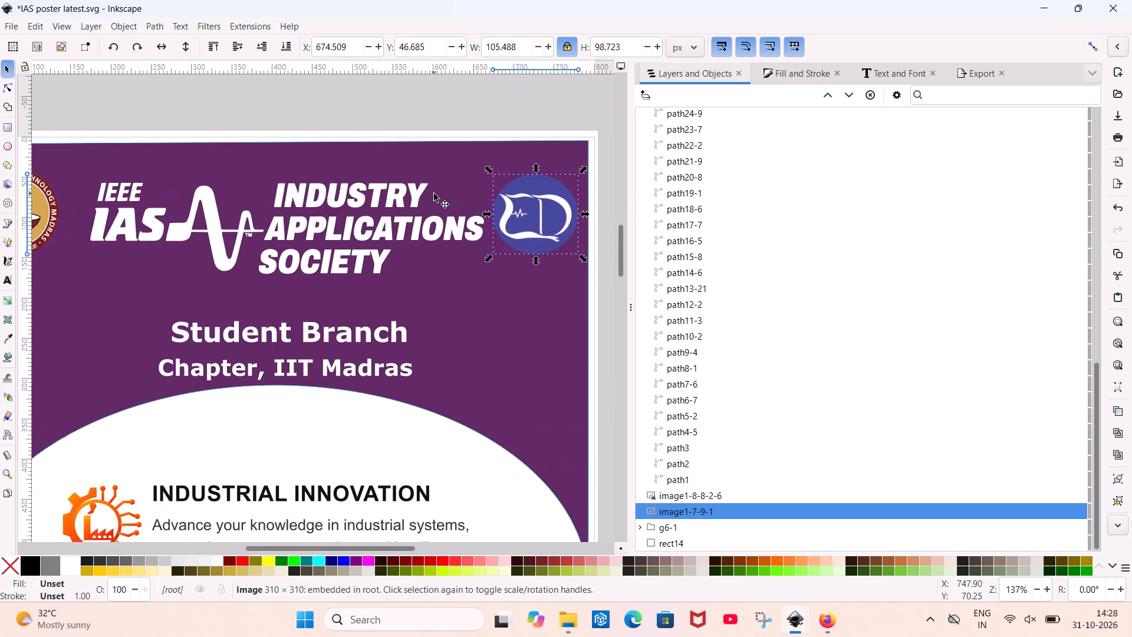
scroll(434, 193, right, 1)
click(195, 213)
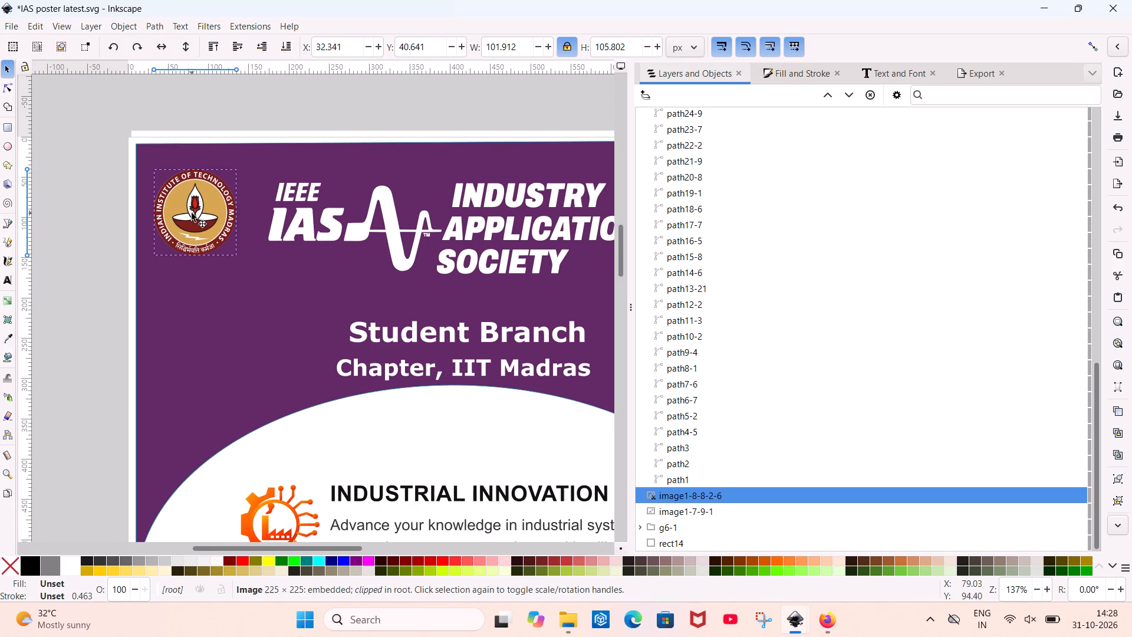
click(442, 218)
scroll(442, 218, left, 1)
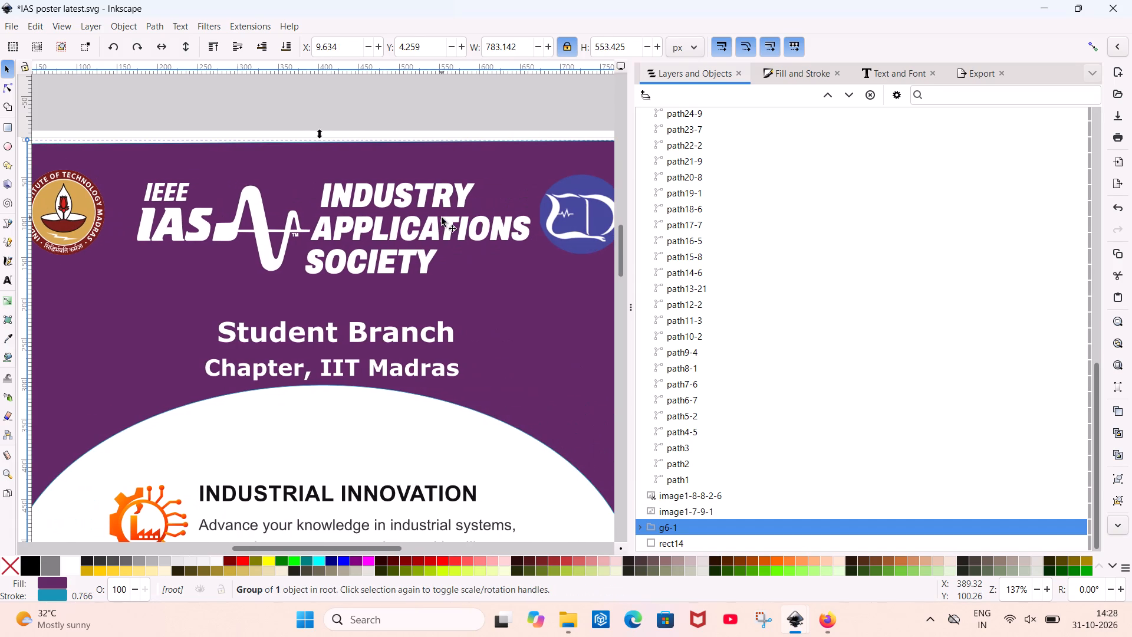
click(442, 218)
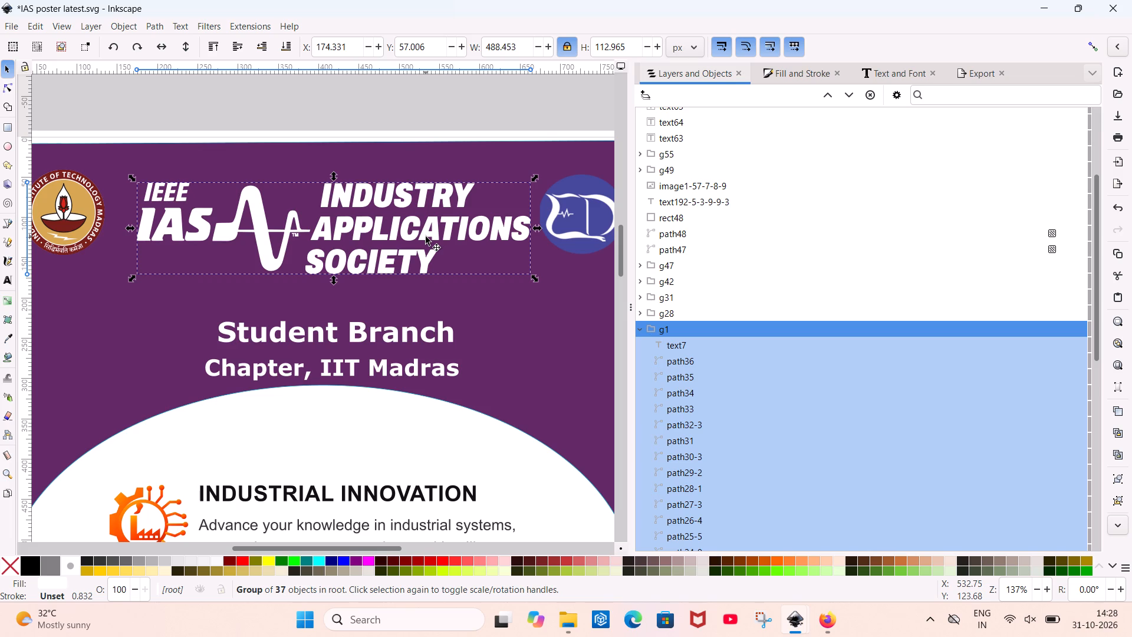
click(144, 28)
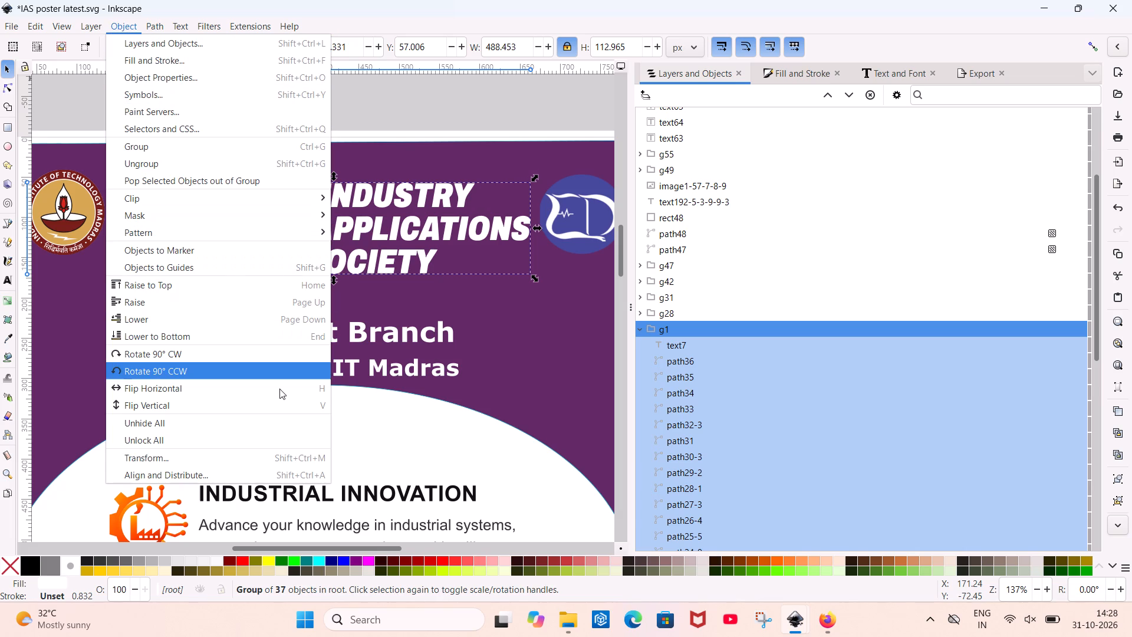
click(285, 477)
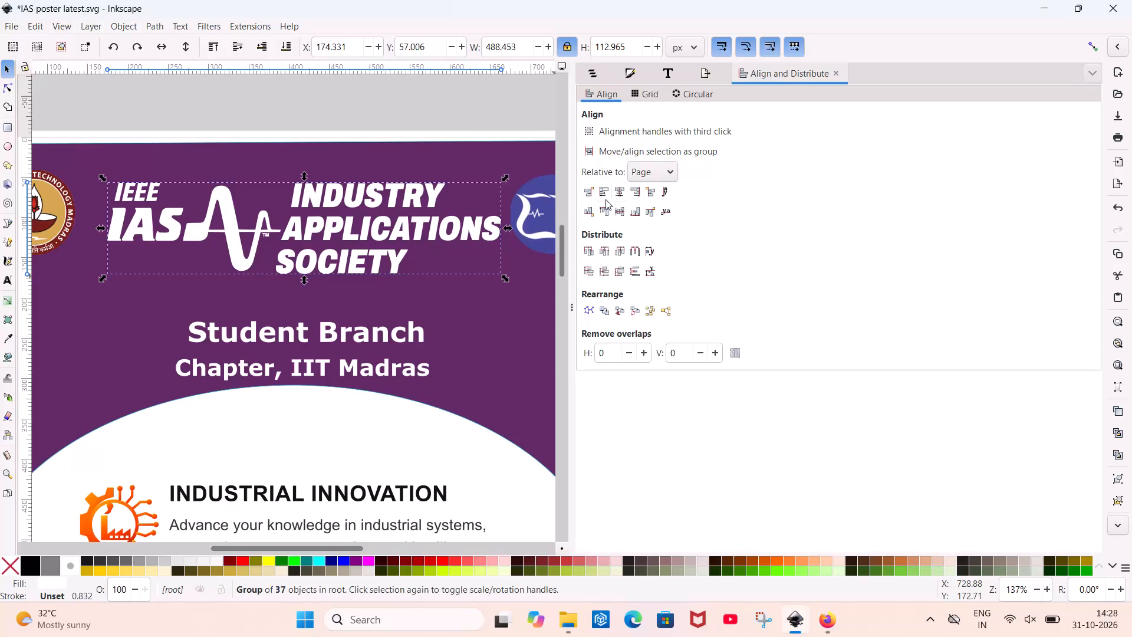
click(618, 189)
Centre the "Student Branch Chapter, IIT Madras" text group horizontally relative to the page.
scroll(618, 189, right, 1)
click(337, 355)
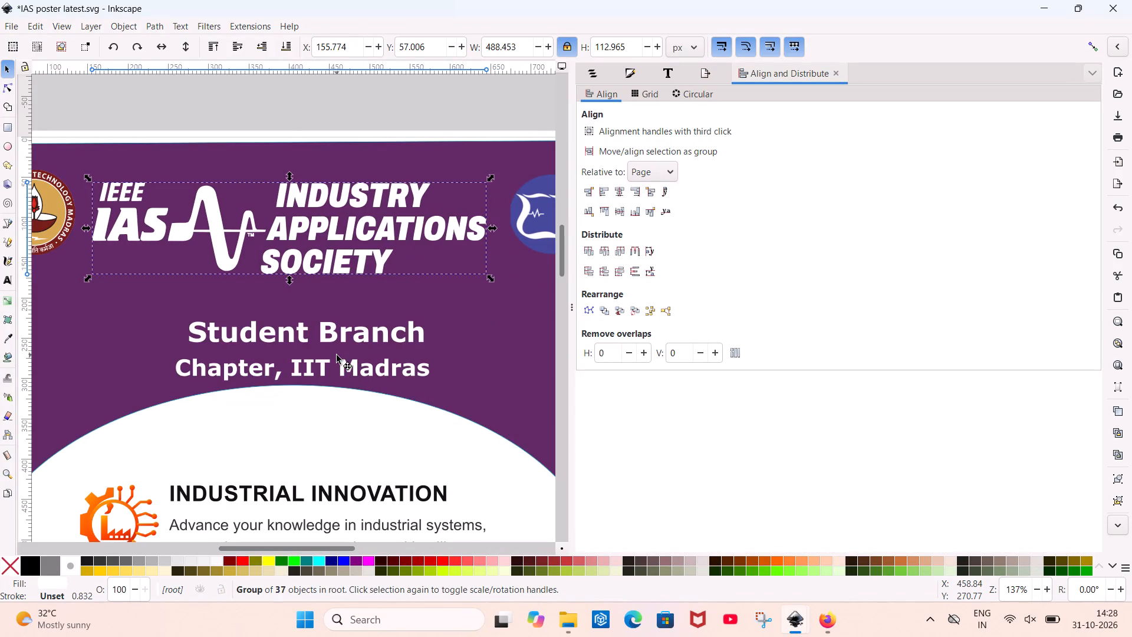
click(337, 366)
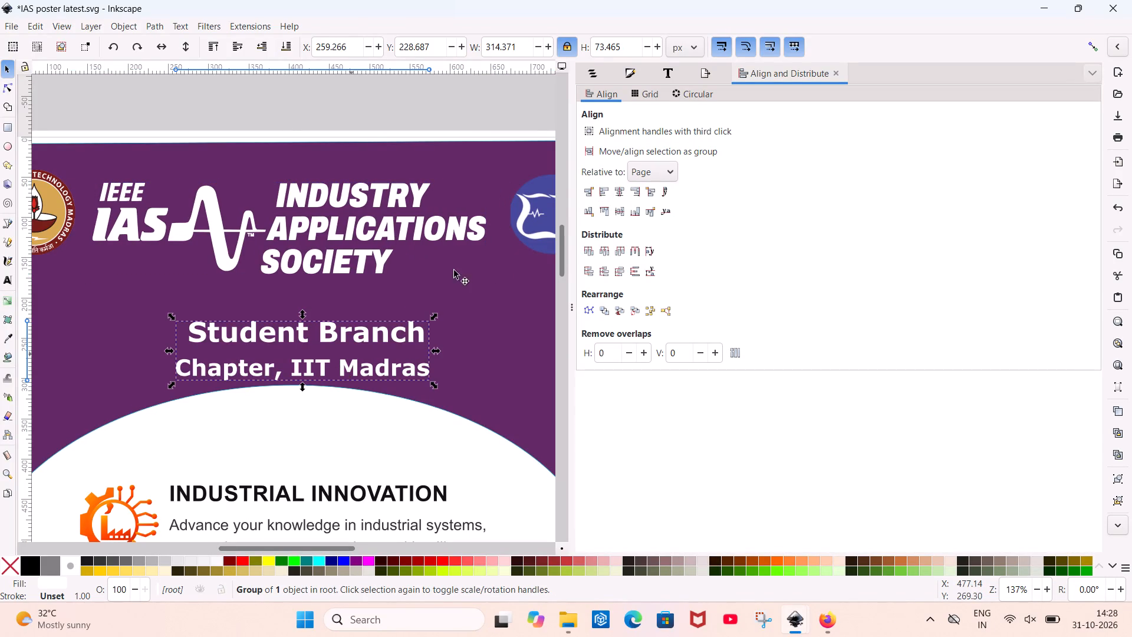
click(620, 194)
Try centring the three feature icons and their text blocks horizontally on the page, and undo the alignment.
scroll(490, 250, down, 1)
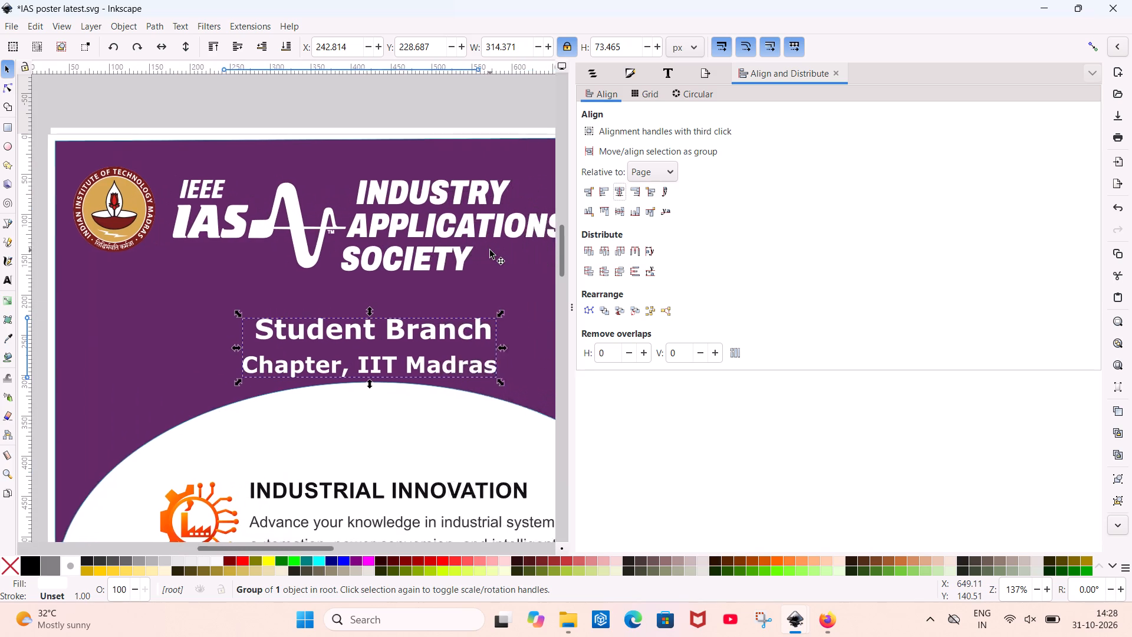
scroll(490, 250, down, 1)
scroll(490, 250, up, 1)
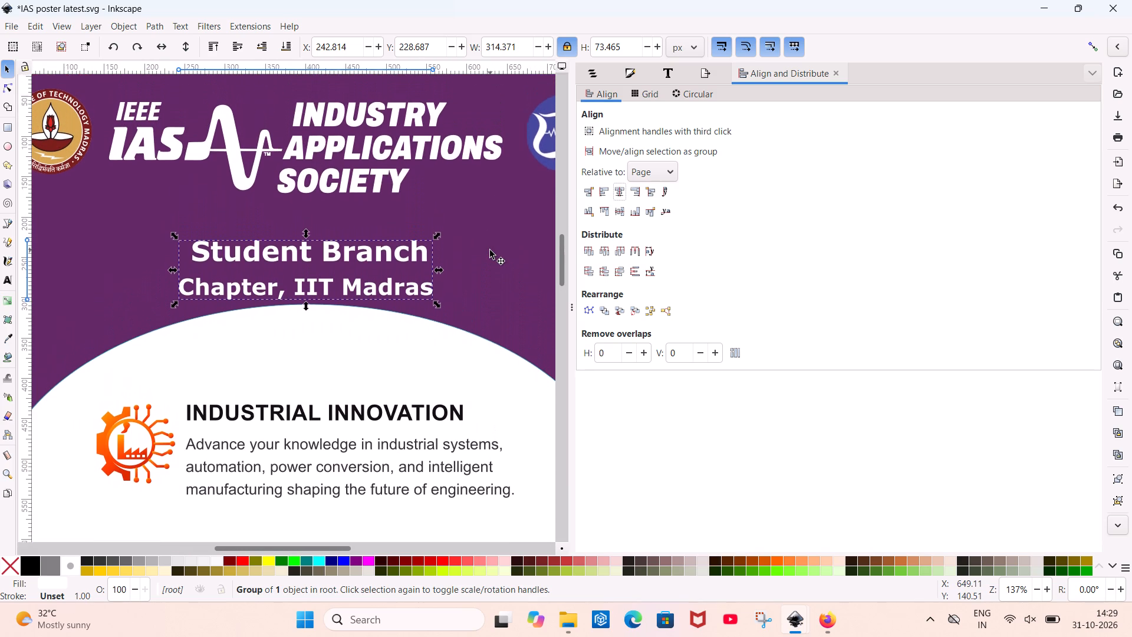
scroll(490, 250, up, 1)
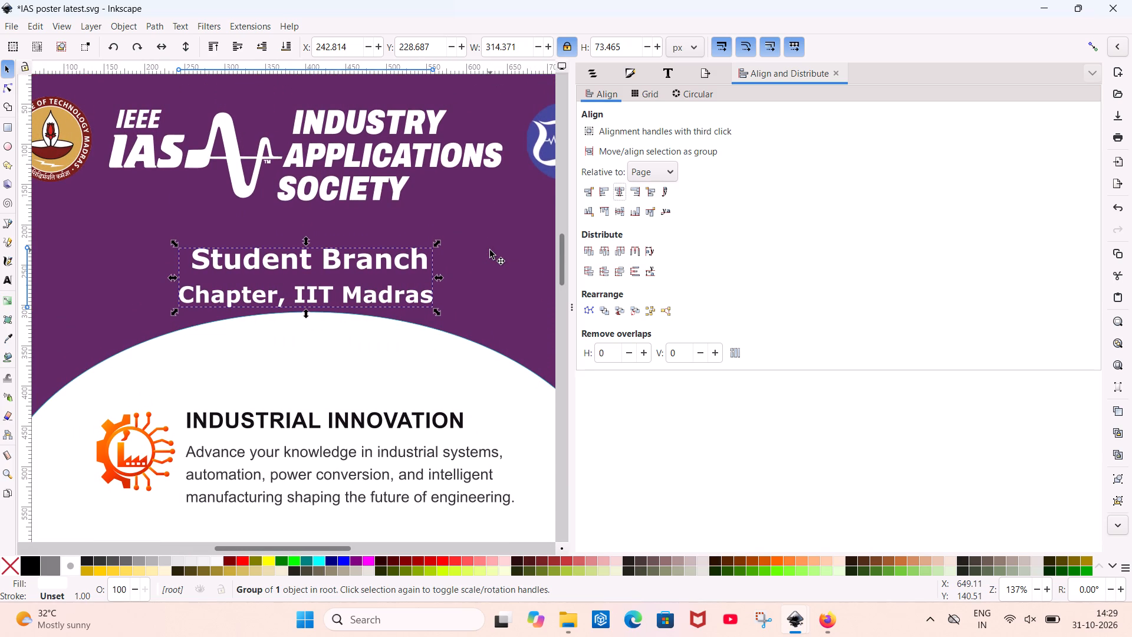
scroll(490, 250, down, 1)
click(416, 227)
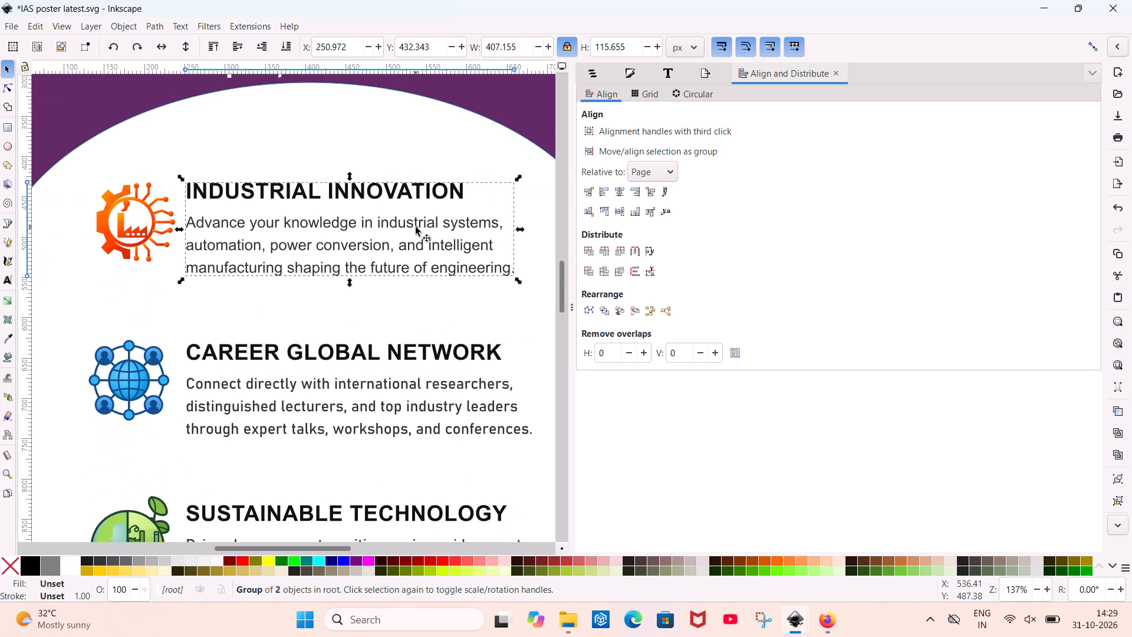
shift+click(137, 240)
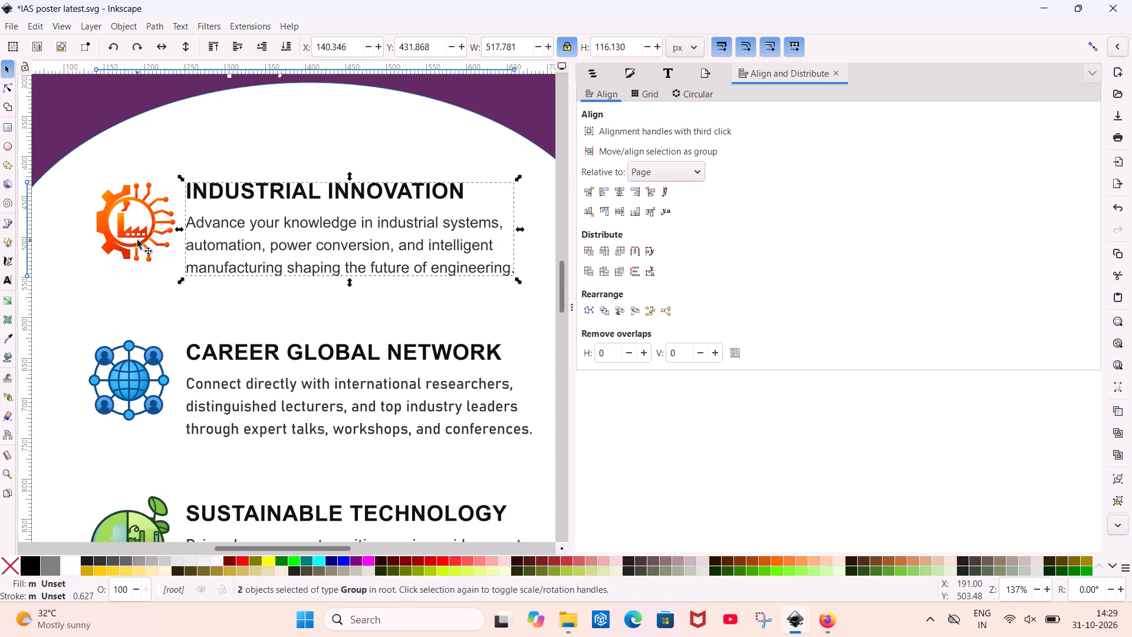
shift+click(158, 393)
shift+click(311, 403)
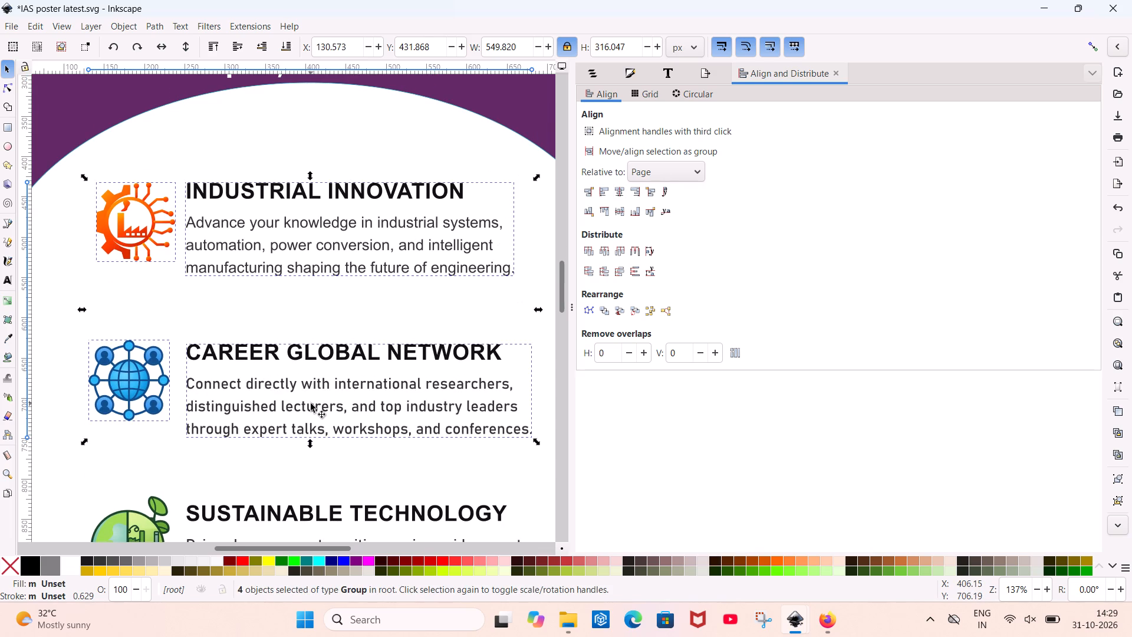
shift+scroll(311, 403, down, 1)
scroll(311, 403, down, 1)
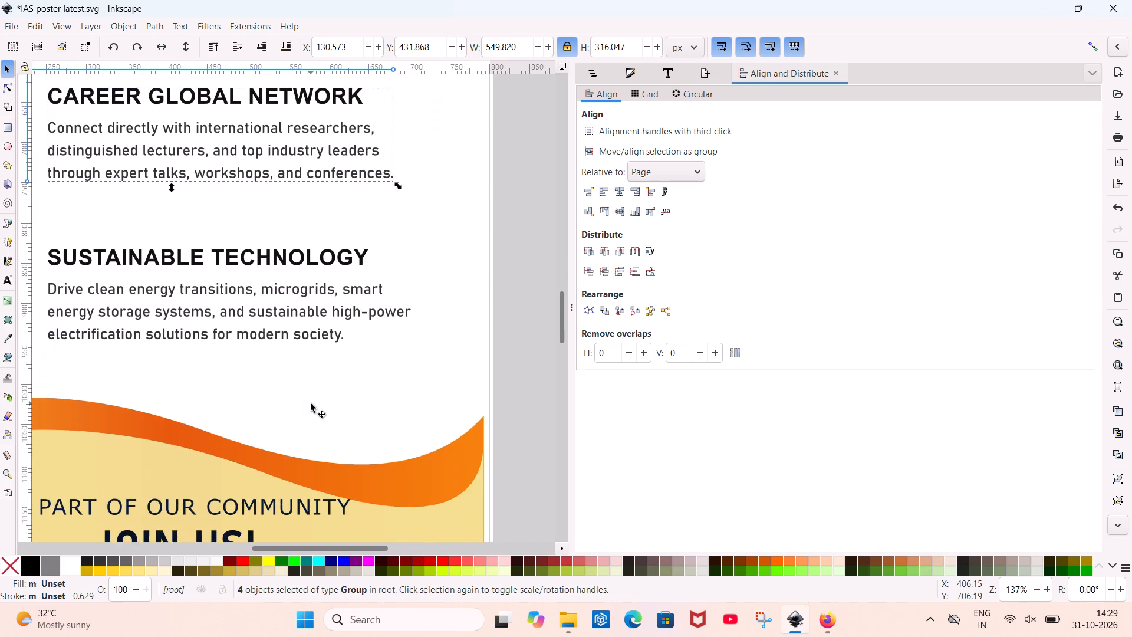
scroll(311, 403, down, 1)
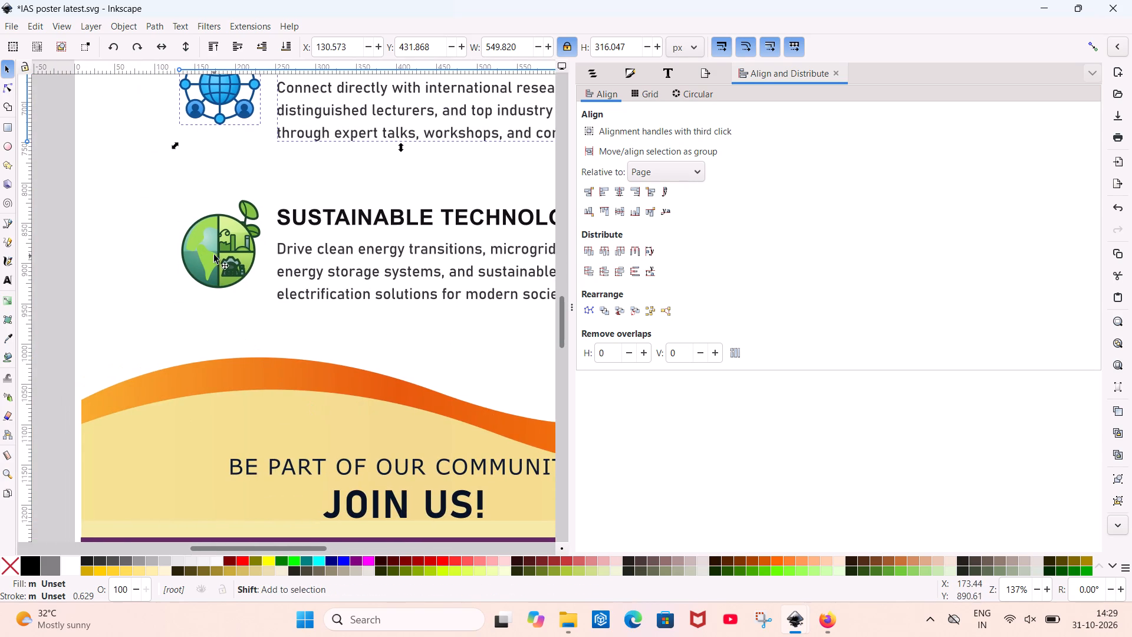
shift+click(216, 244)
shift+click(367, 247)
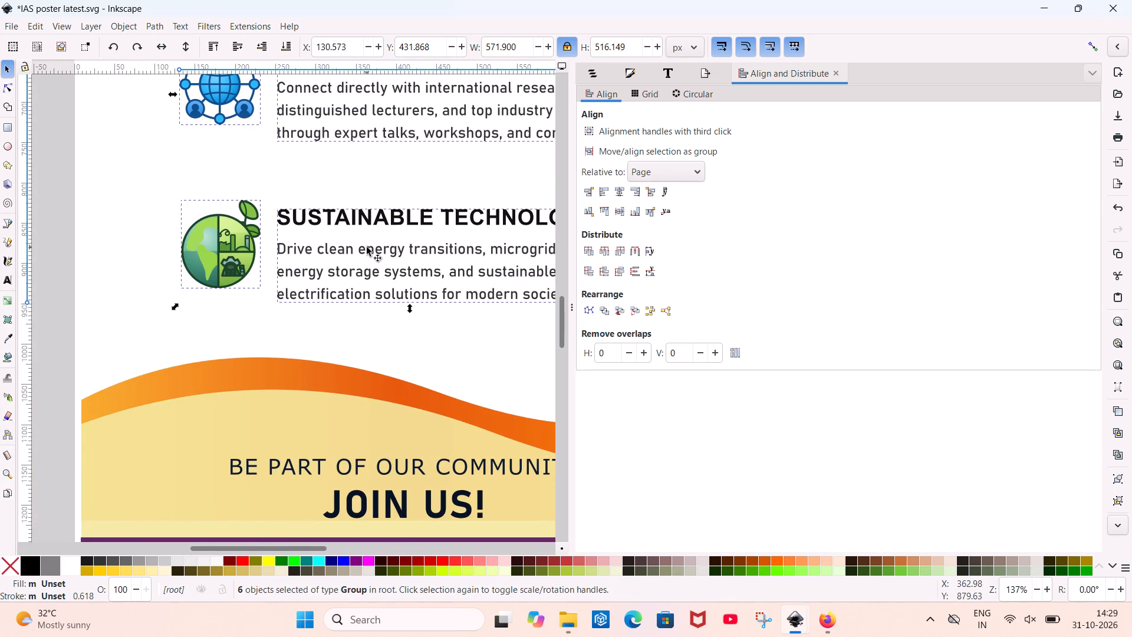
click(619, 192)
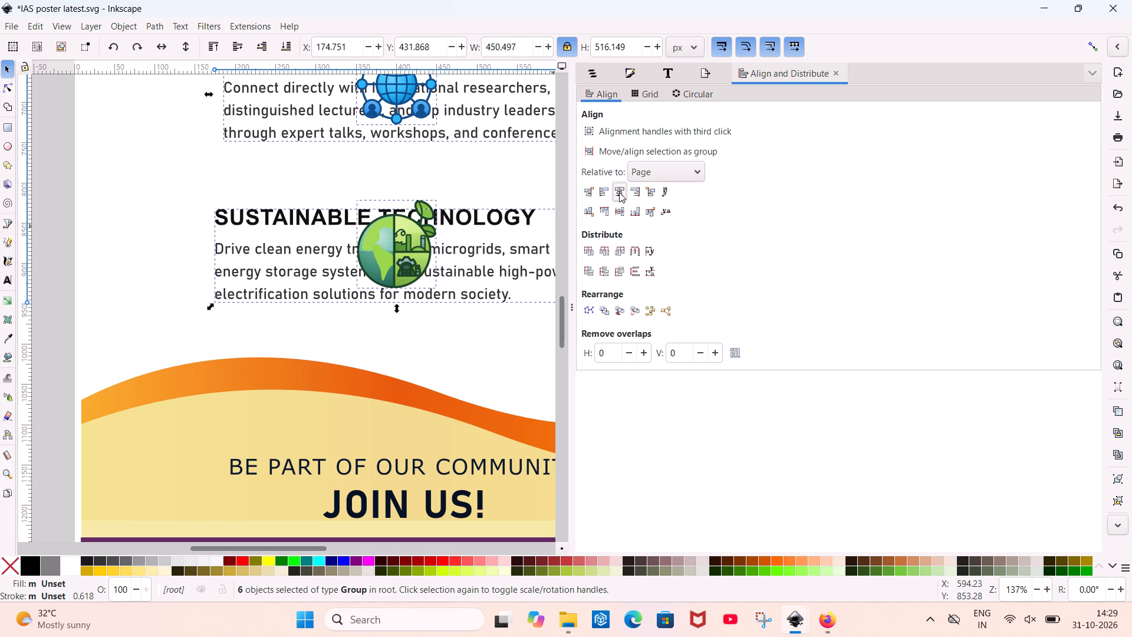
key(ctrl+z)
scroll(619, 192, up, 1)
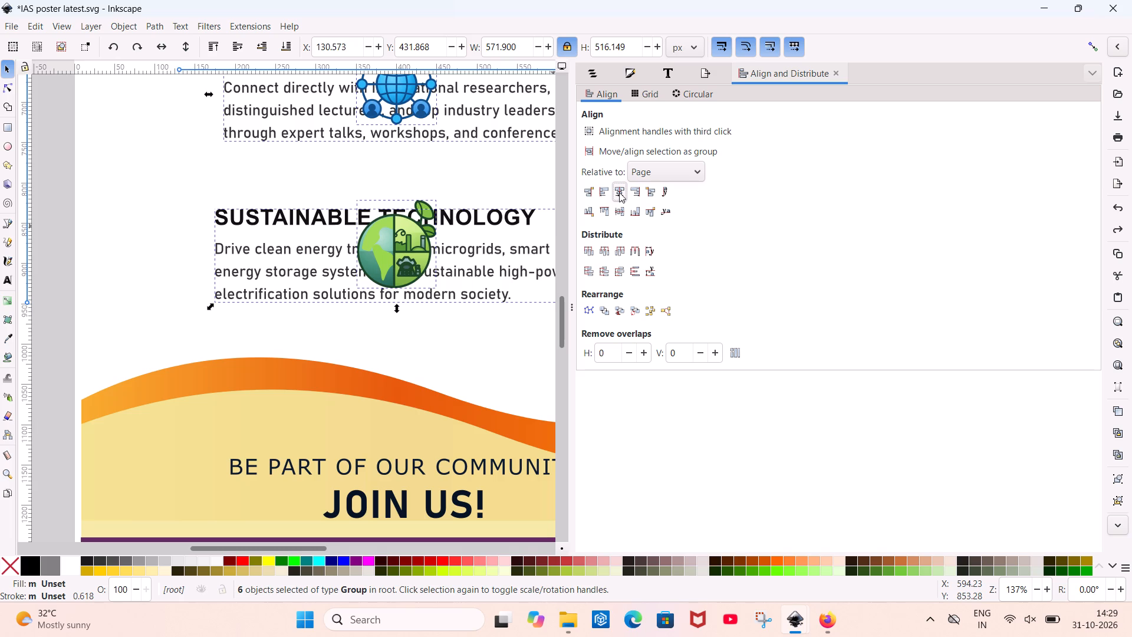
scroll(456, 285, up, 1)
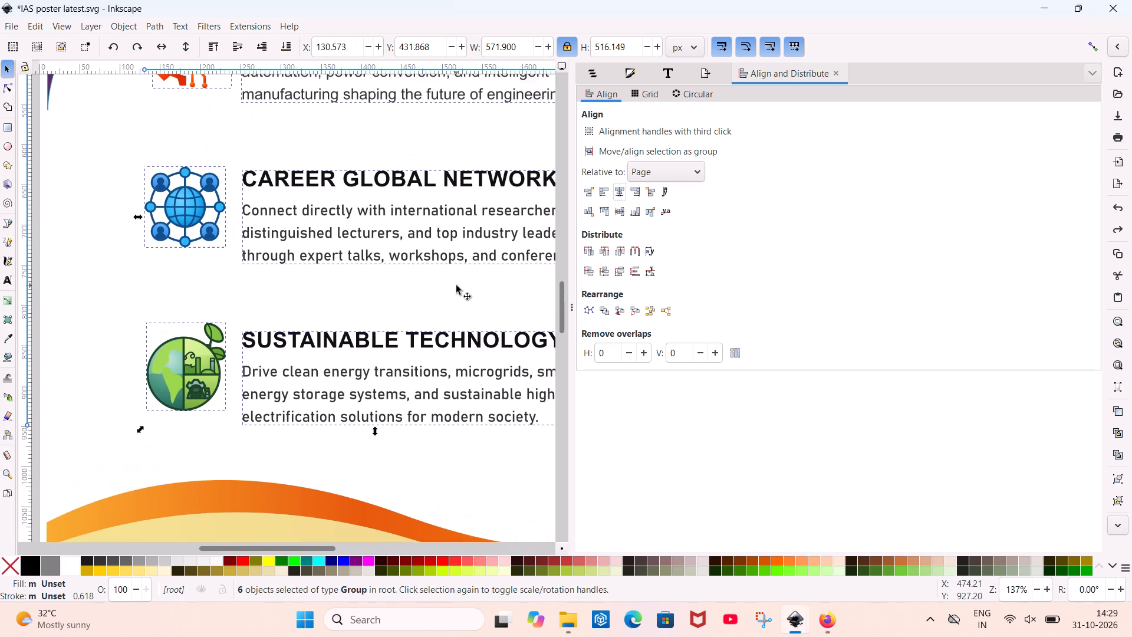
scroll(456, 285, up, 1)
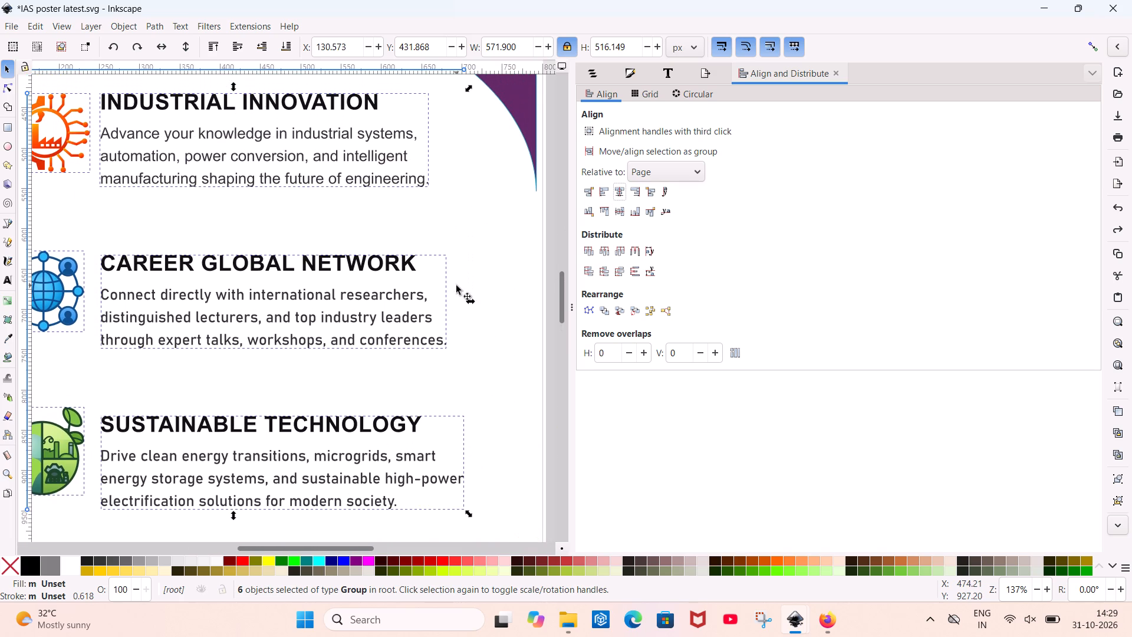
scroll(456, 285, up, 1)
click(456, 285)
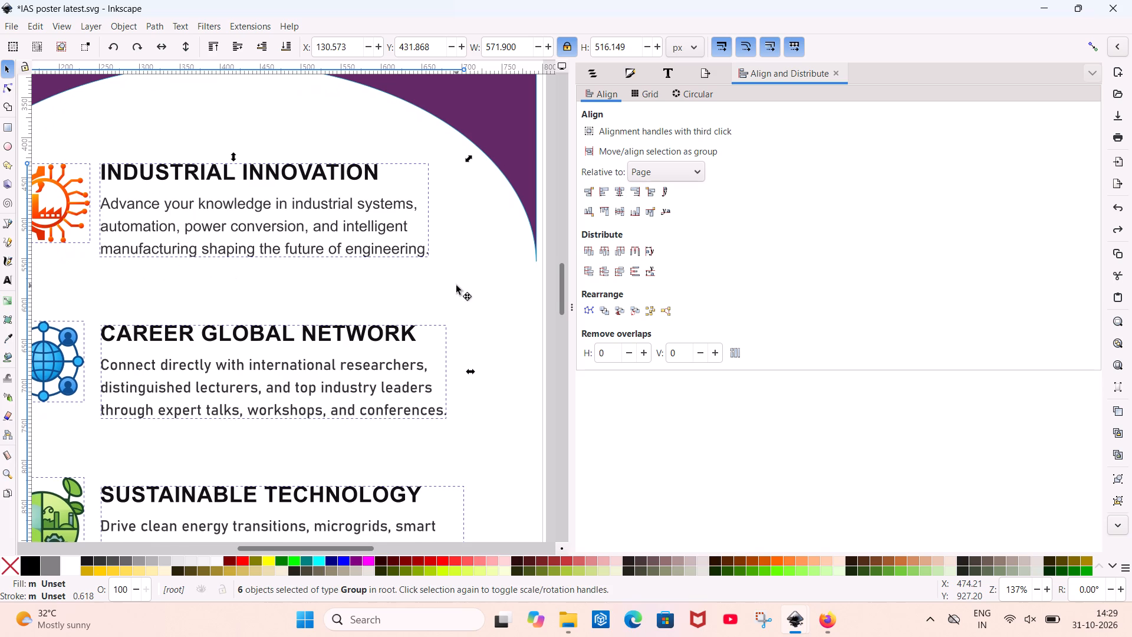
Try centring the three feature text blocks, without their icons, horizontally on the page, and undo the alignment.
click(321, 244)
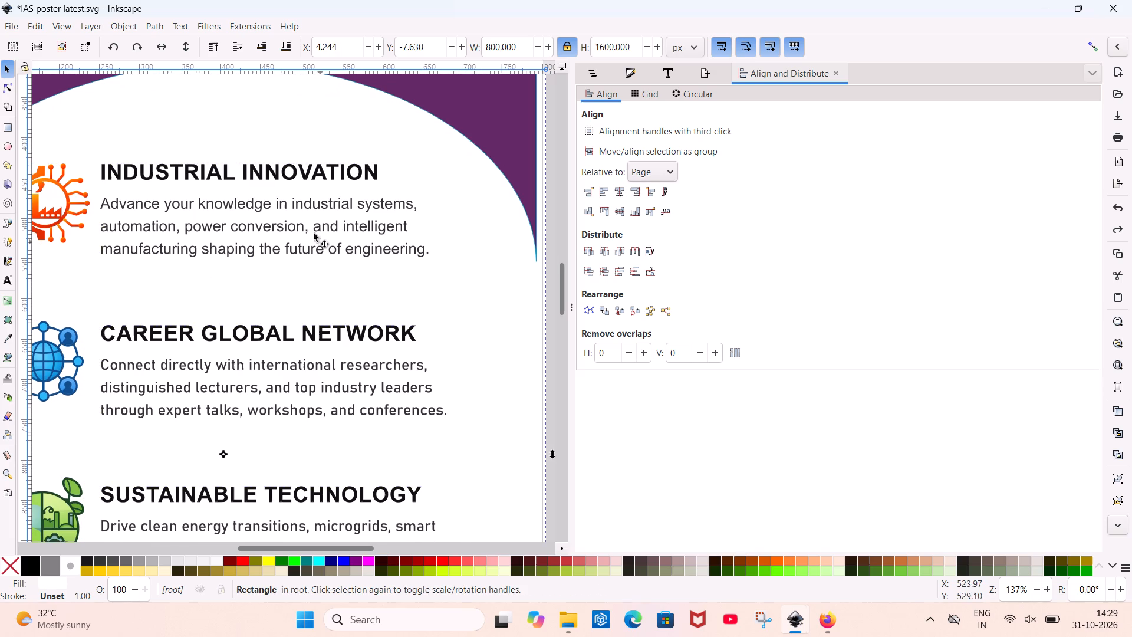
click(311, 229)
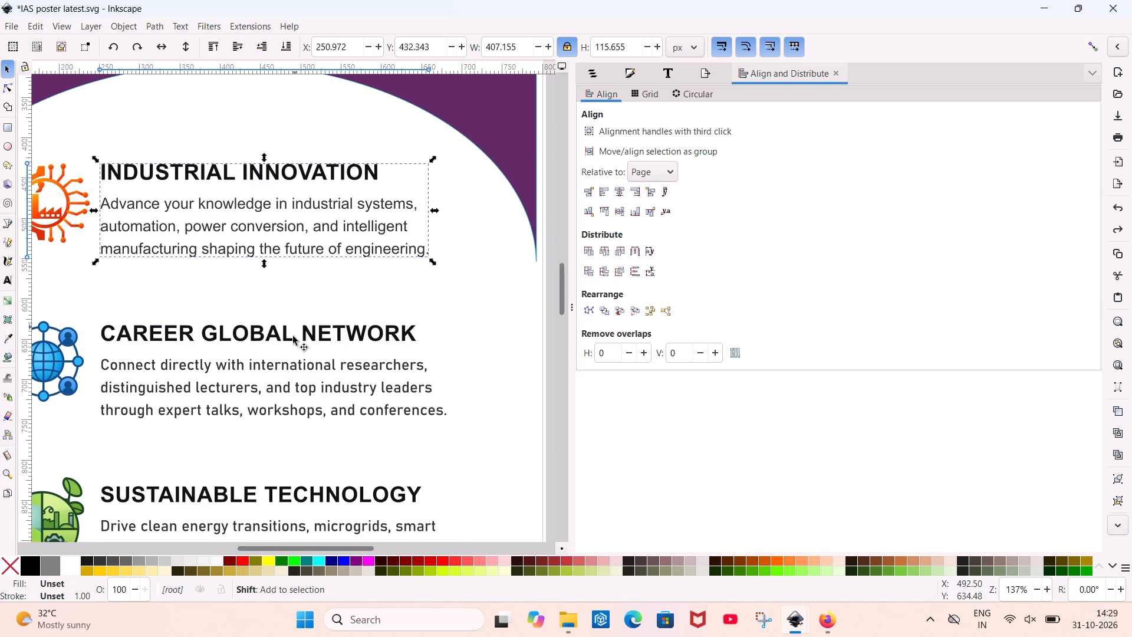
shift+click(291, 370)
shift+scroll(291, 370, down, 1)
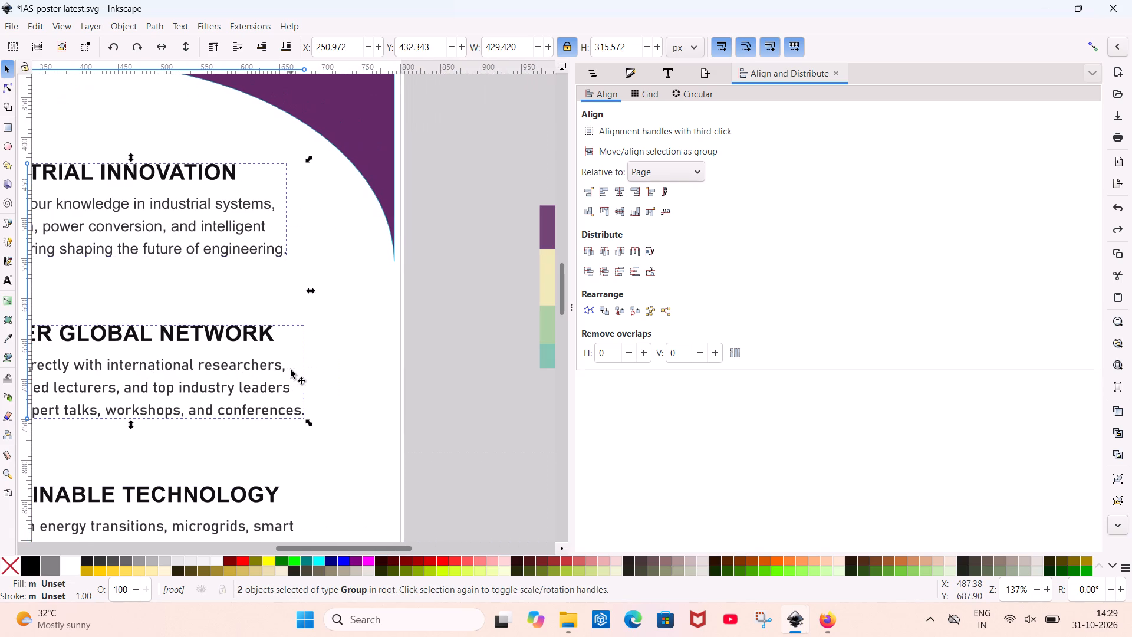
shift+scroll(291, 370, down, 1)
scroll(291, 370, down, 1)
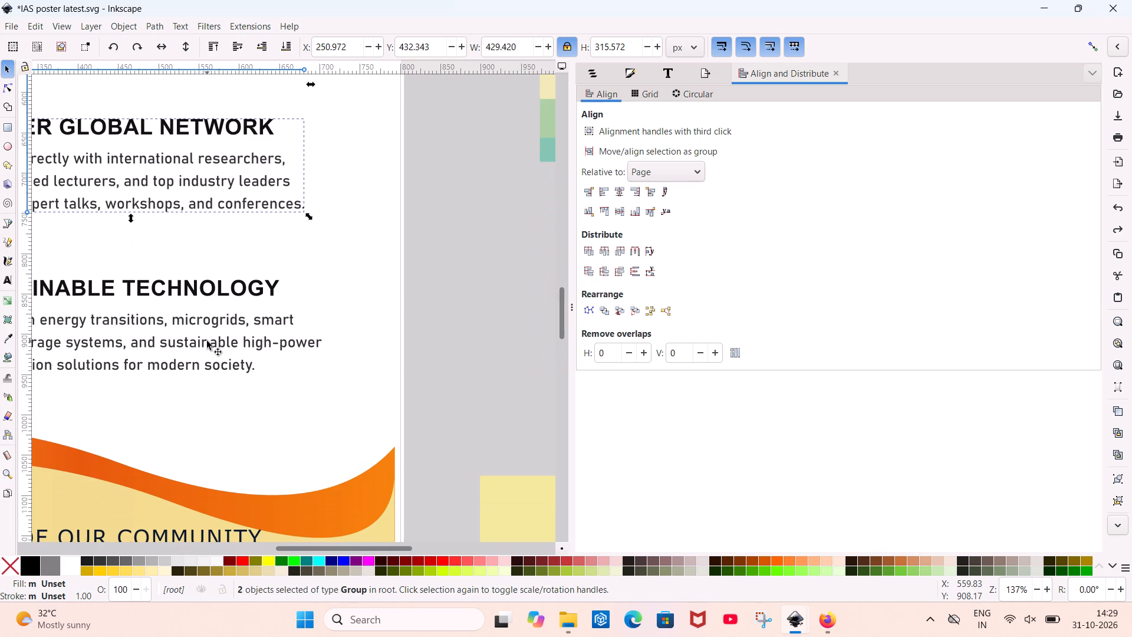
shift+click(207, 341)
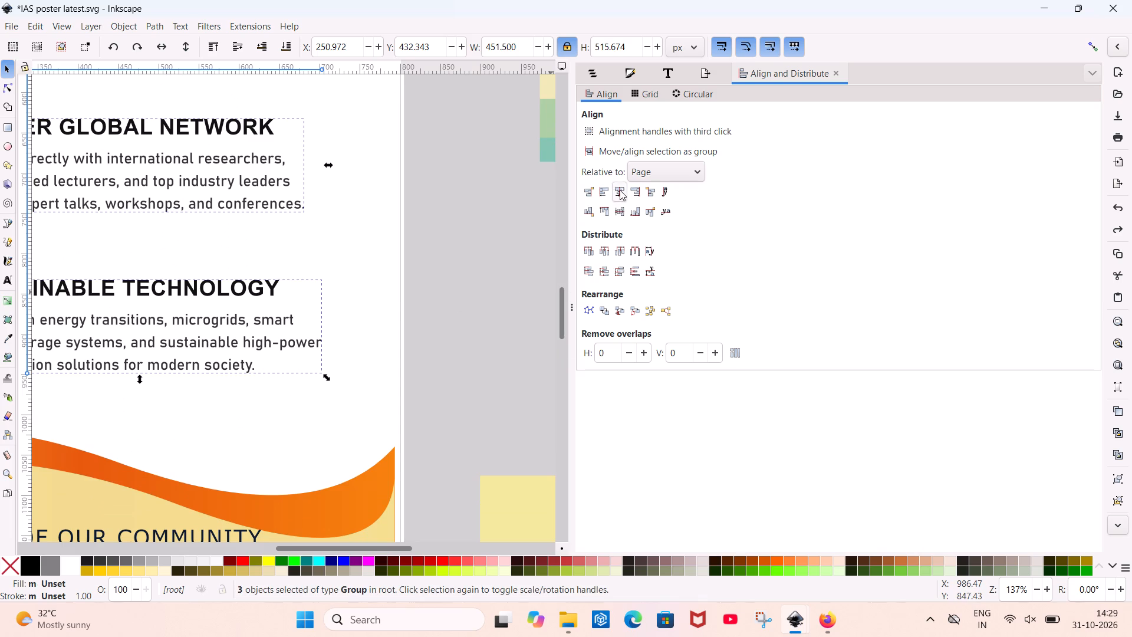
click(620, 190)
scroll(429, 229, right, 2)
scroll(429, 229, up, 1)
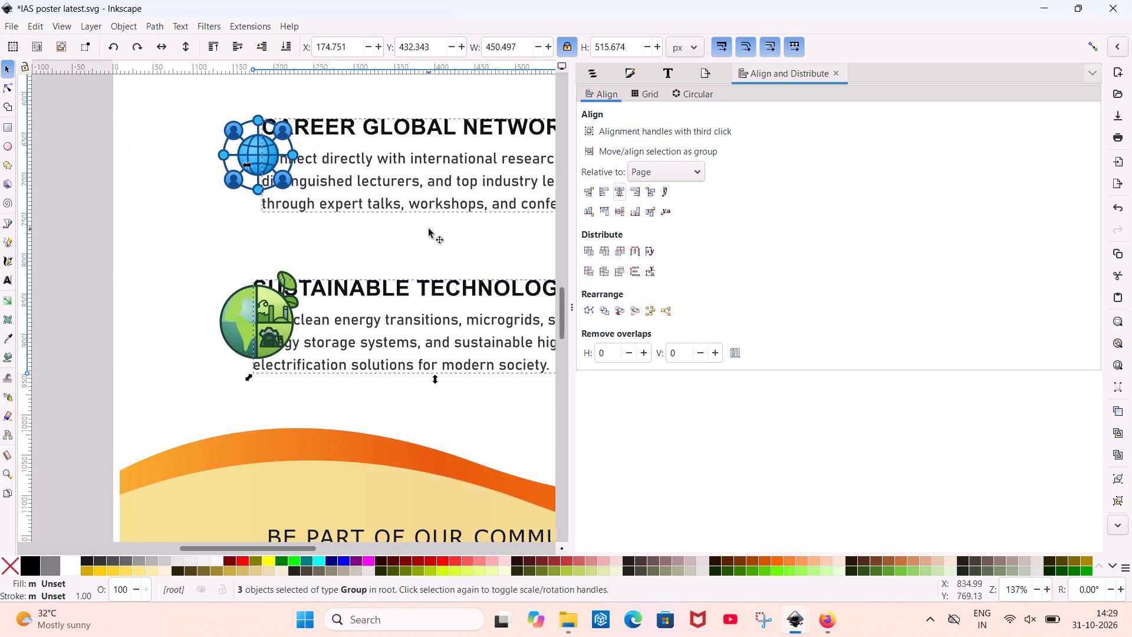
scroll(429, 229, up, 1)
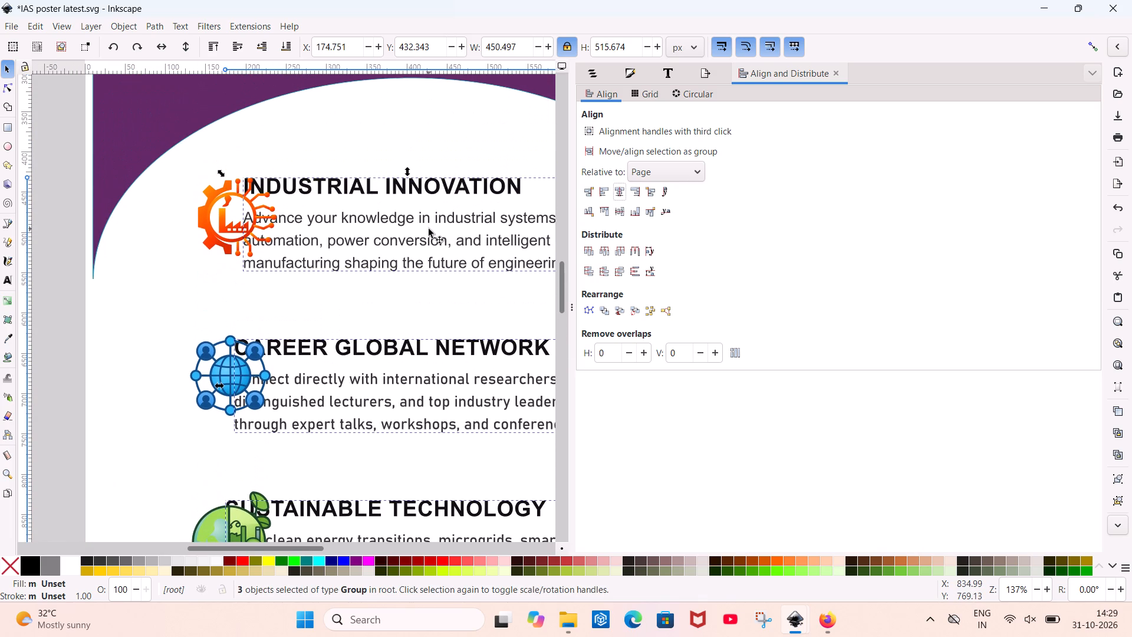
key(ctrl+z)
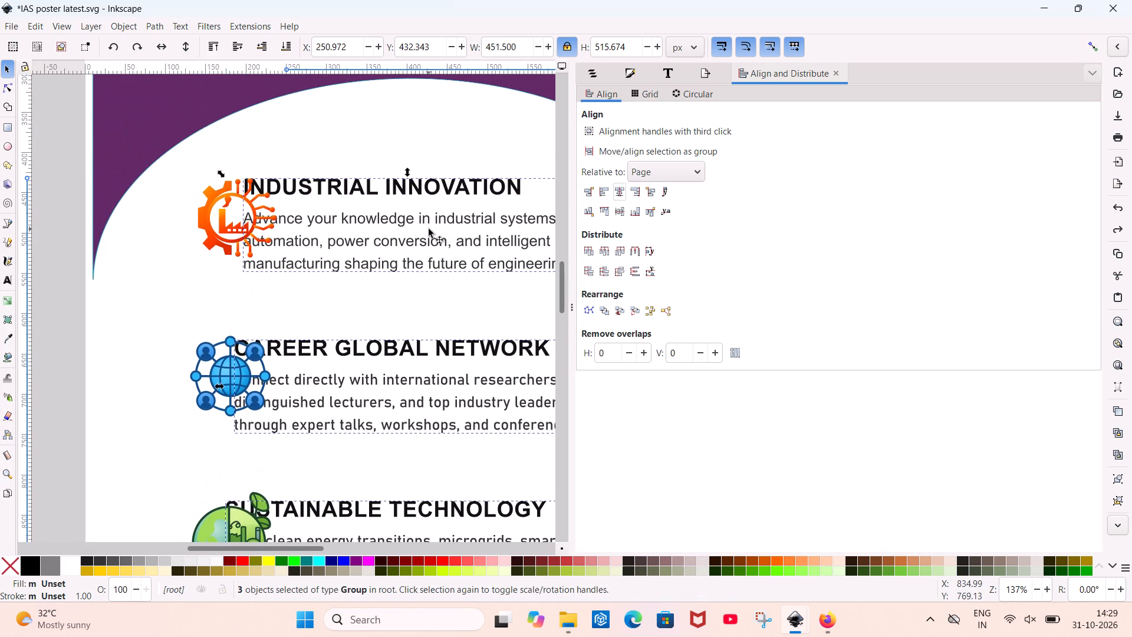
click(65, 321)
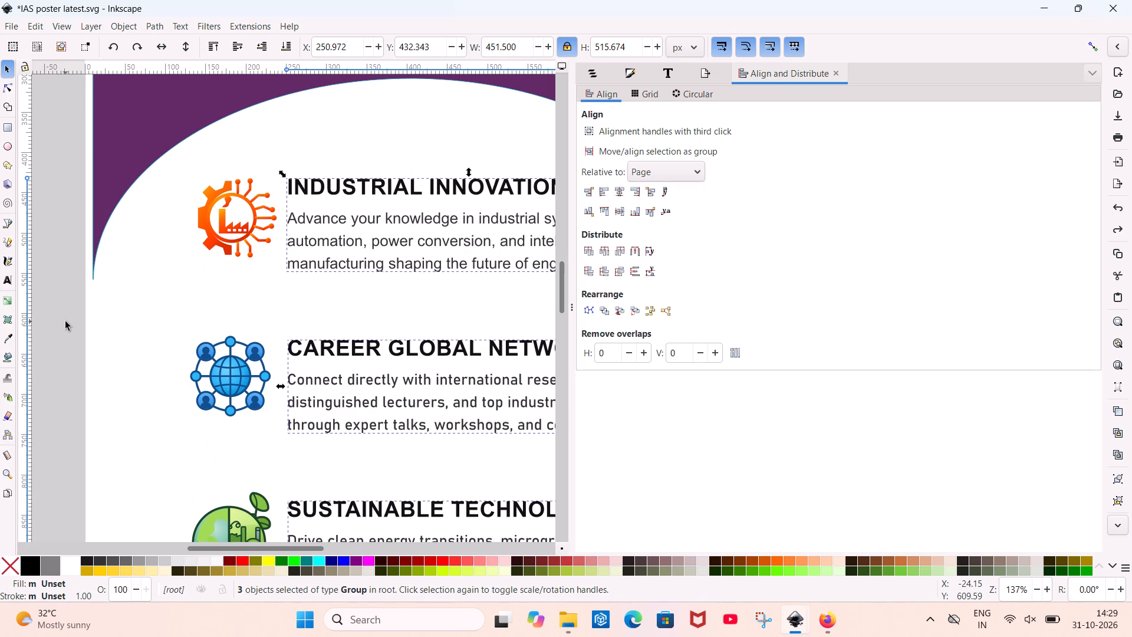
Centre the "BE PART OF OUR COMMUNITY JOIN US!" text group horizontally relative to the page.
scroll(65, 321, left, 1)
ctrl+scroll(65, 321, down, 2)
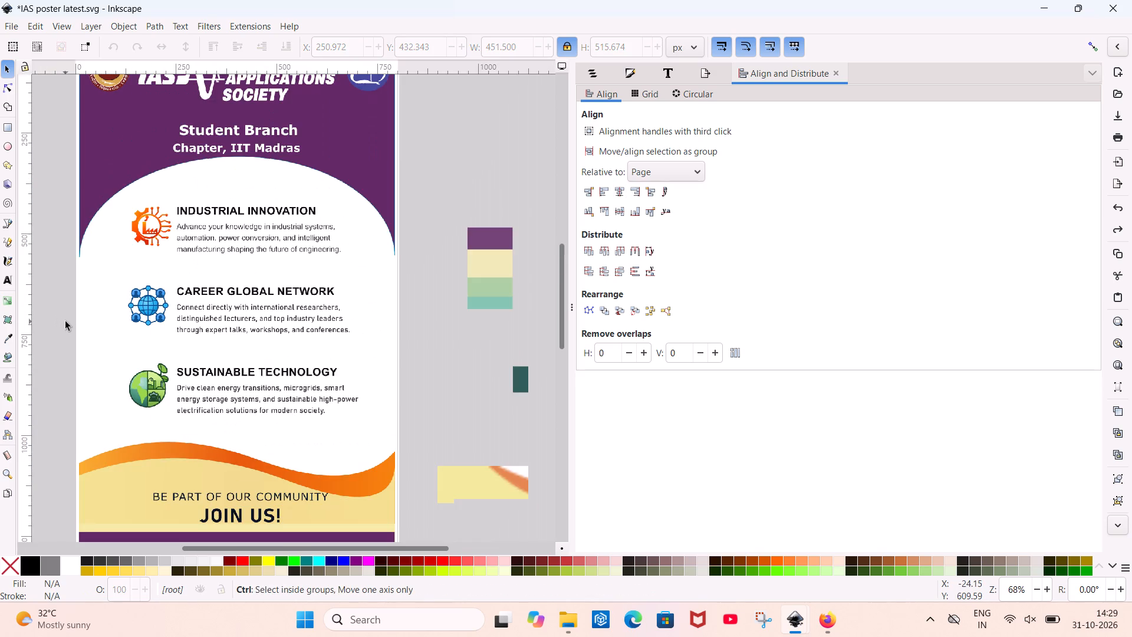
scroll(65, 321, down, 1)
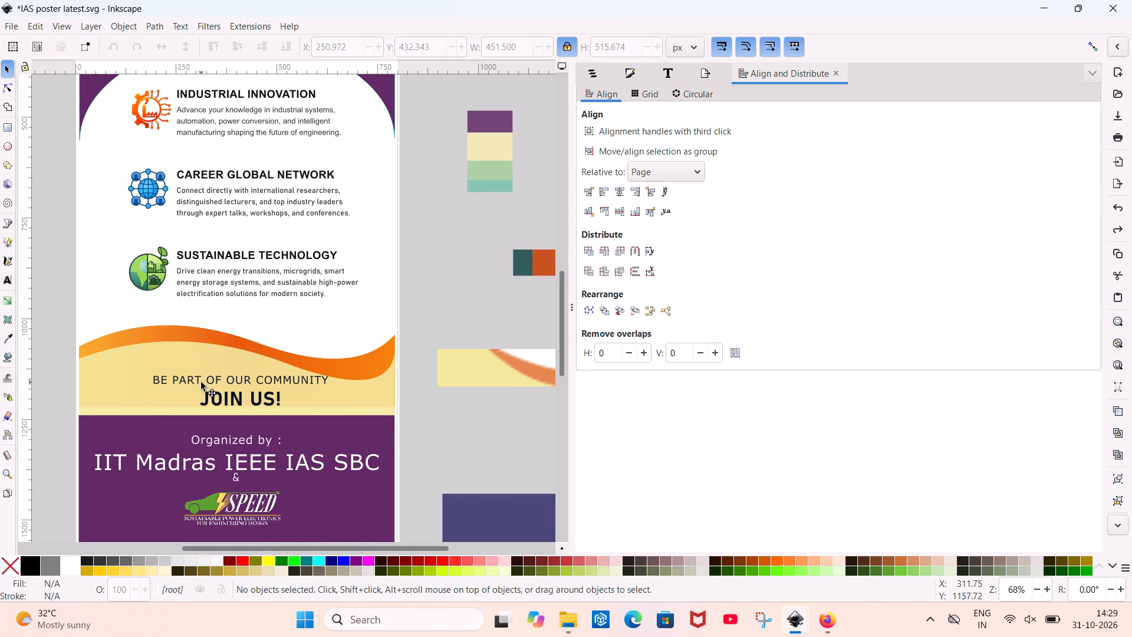
click(201, 382)
click(624, 191)
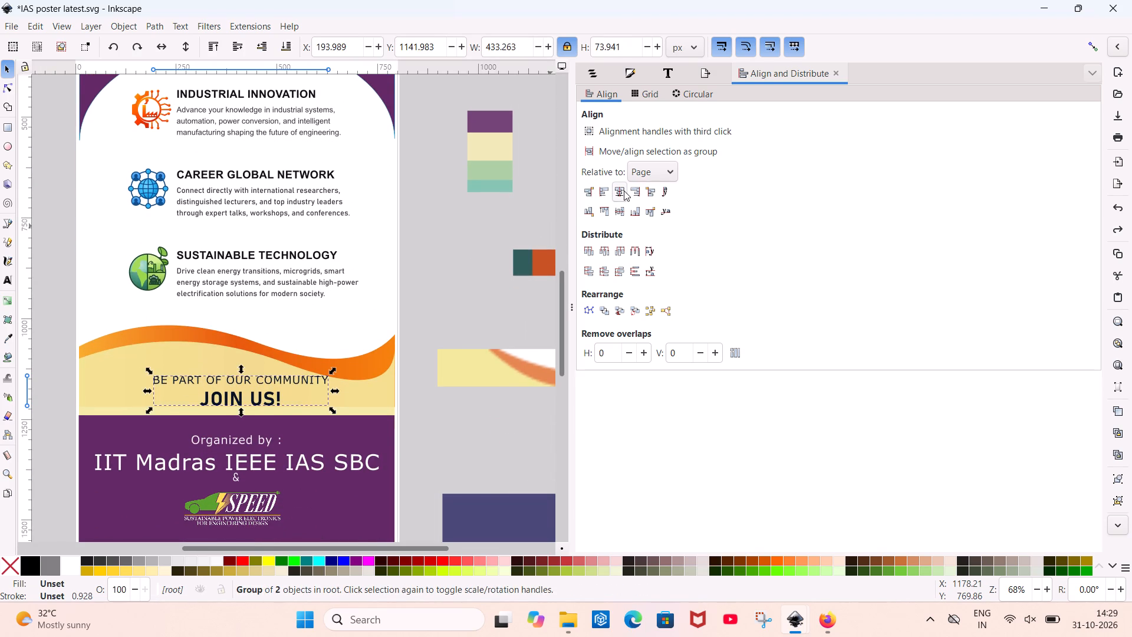
Centre the "Organized by : IIT Madras IEEE IAS SBC" footer text group horizontally relative to the page.
click(241, 448)
click(245, 444)
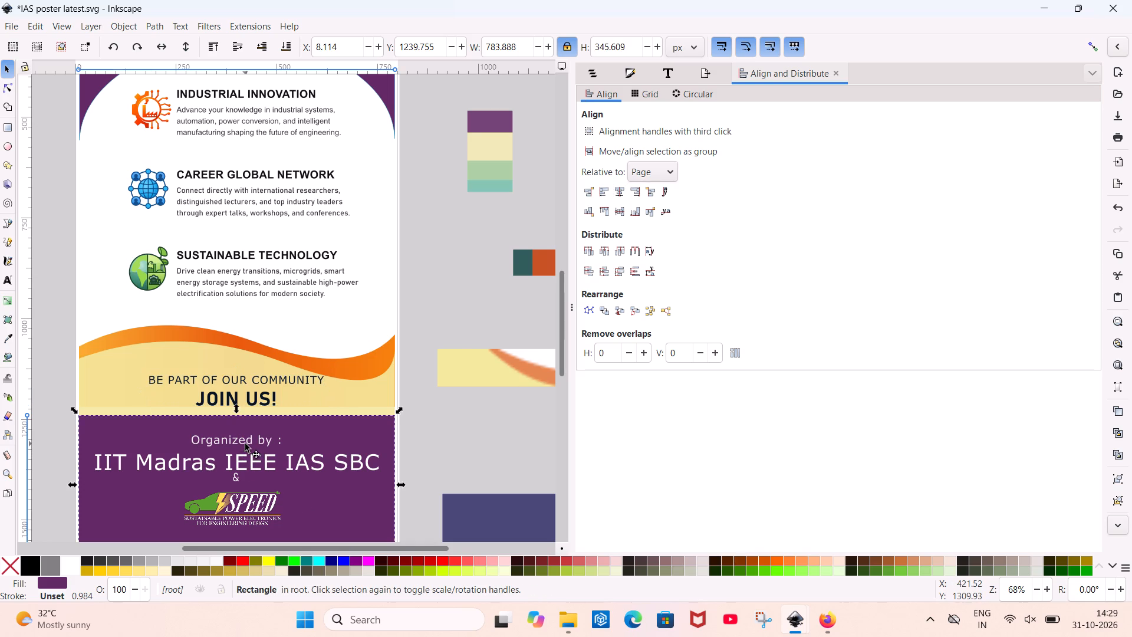
click(622, 192)
Centre the SPEED logo image in the purple footer horizontally relative to the page.
click(239, 504)
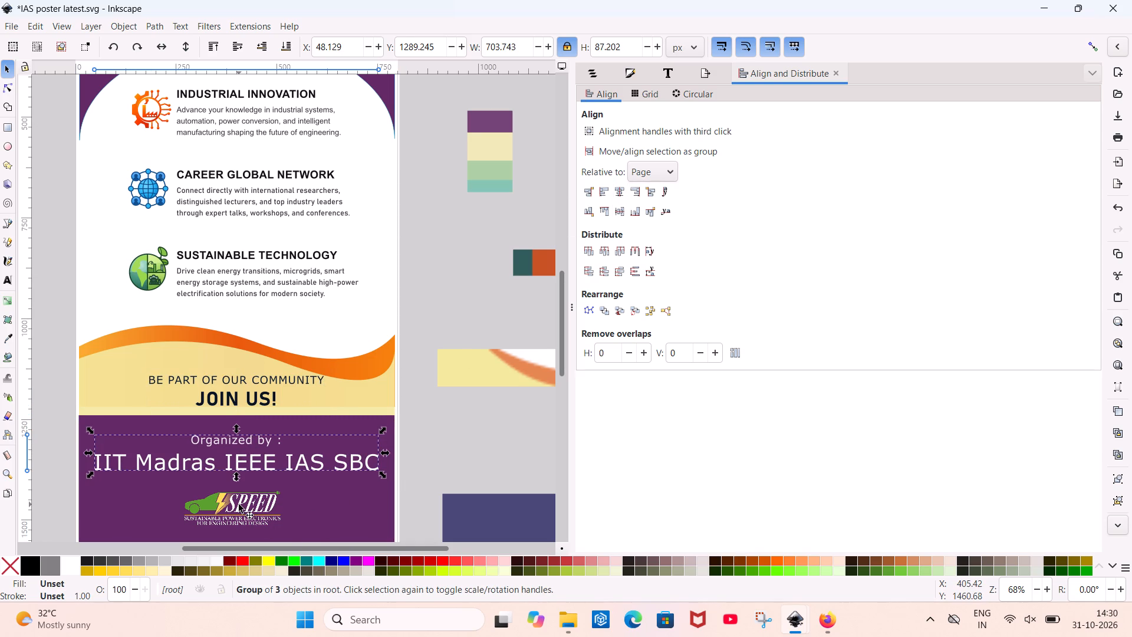
click(617, 192)
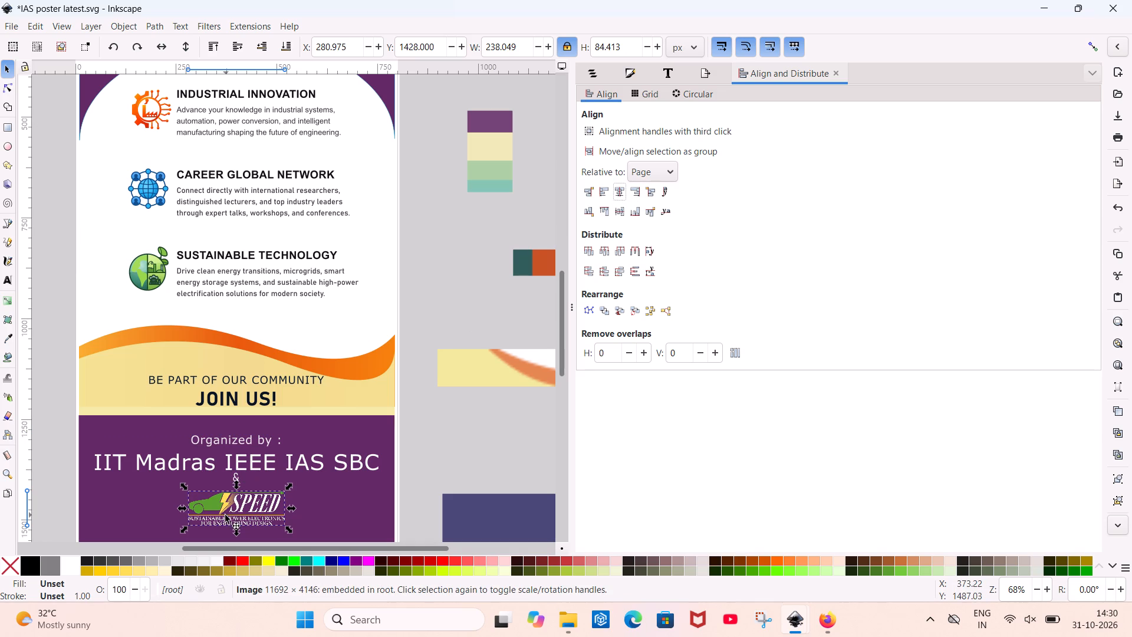
Centre the "Organized by :" line alone, inside its footer text group, horizontally relative to the page.
click(241, 441)
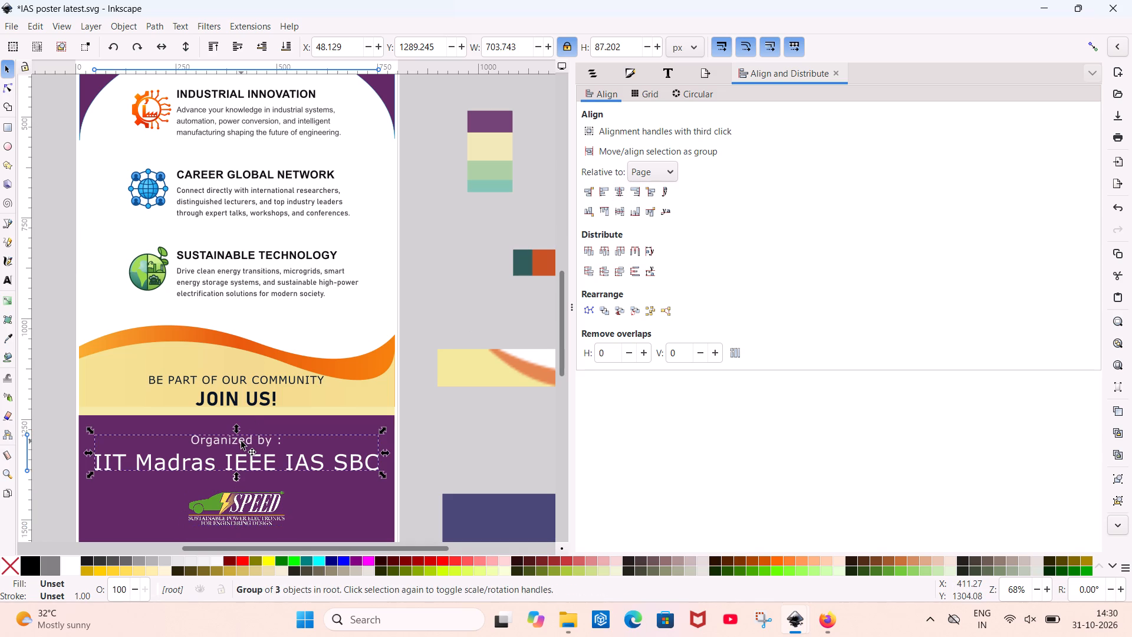
click(241, 441)
key(t)
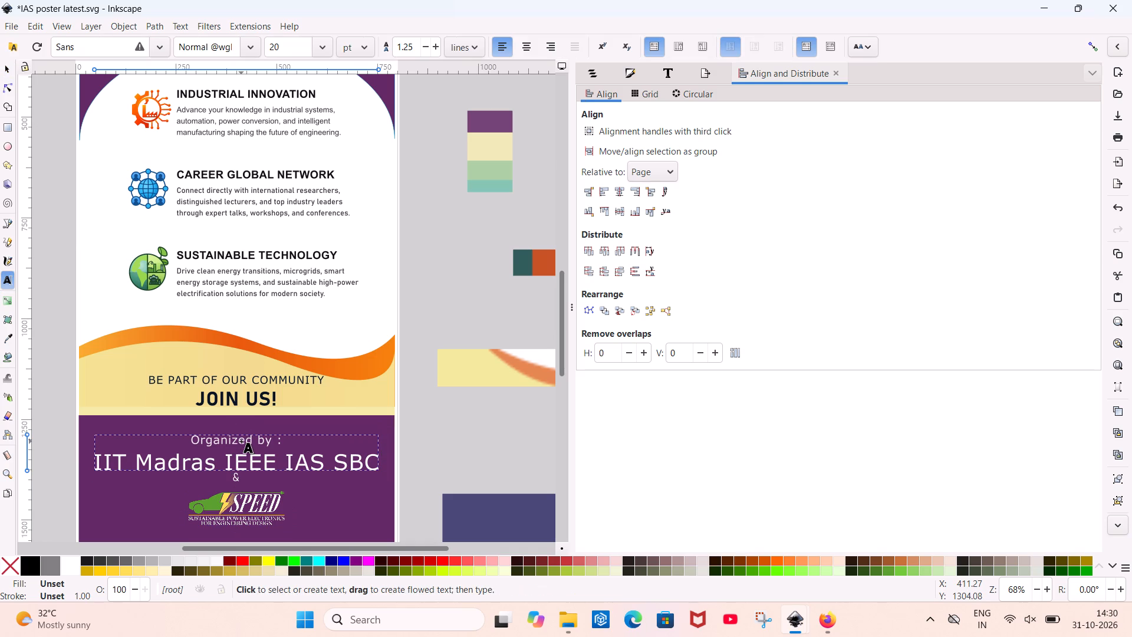
click(244, 441)
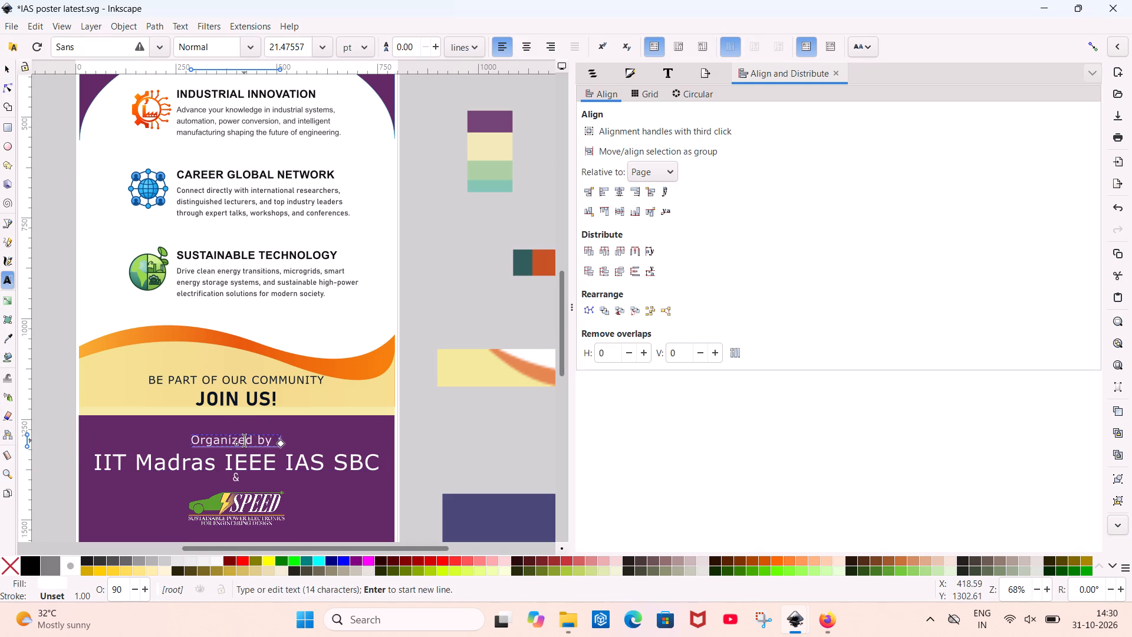
click(9, 65)
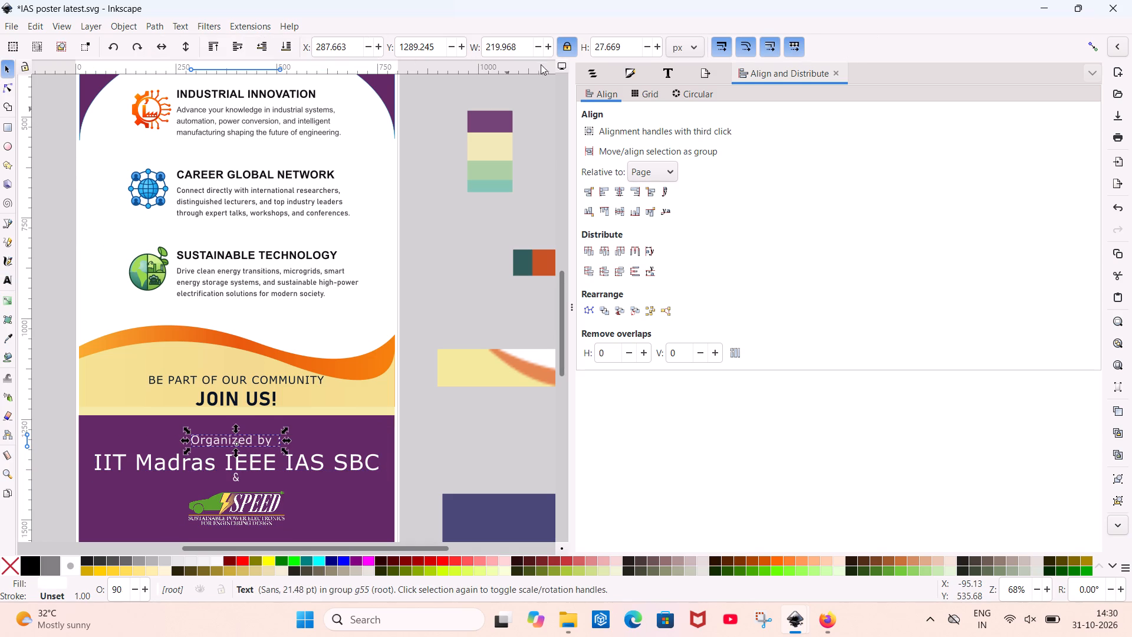
click(617, 194)
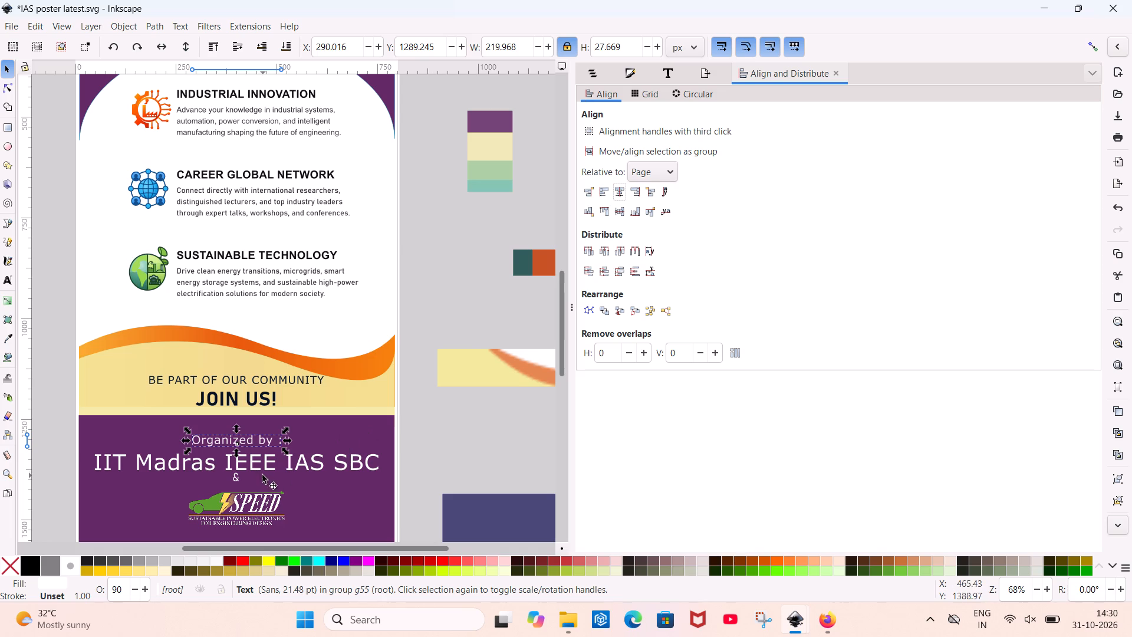
Nudge the "&" between the organizer name and the SPEED logo down to about Y 1401 px.
click(236, 481)
double_click(236, 481)
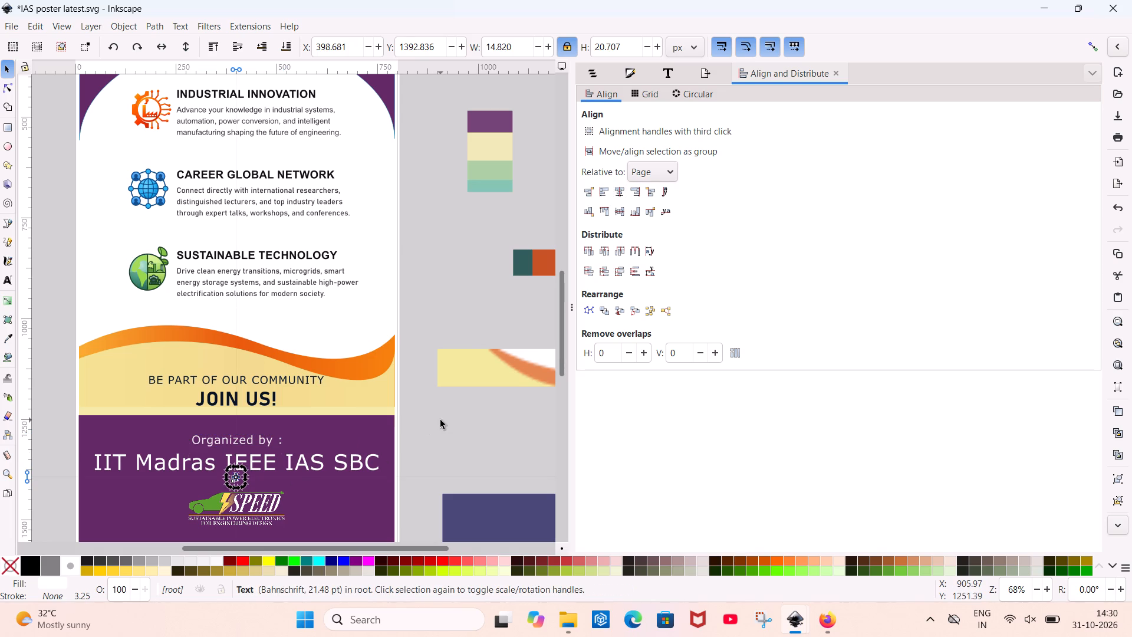
click(440, 420)
click(238, 477)
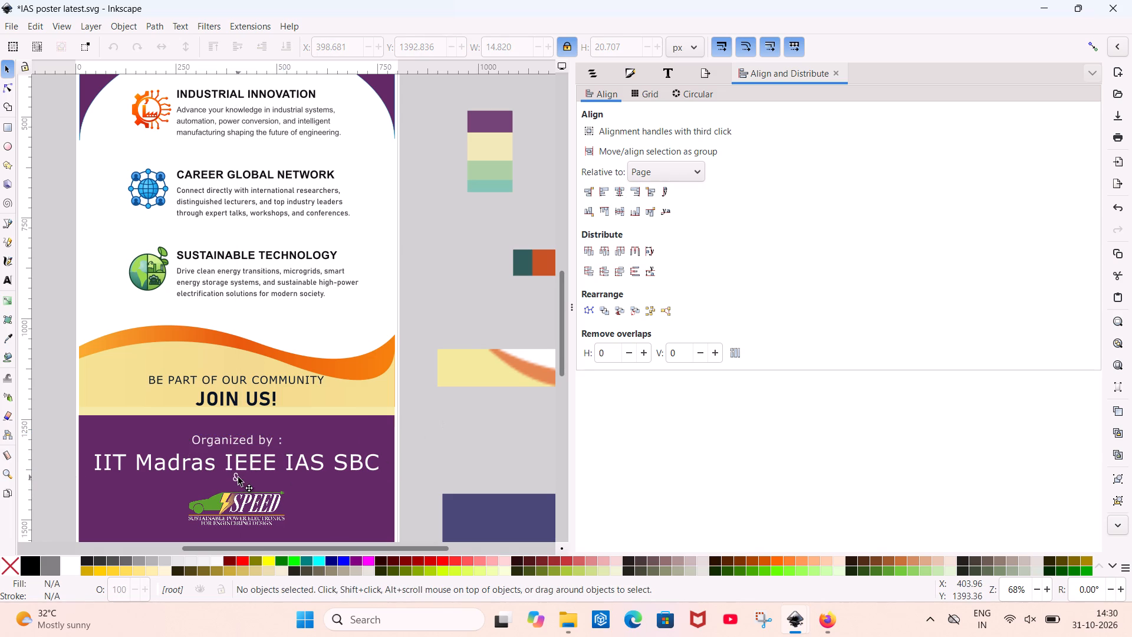
key(Down)
key(Down)
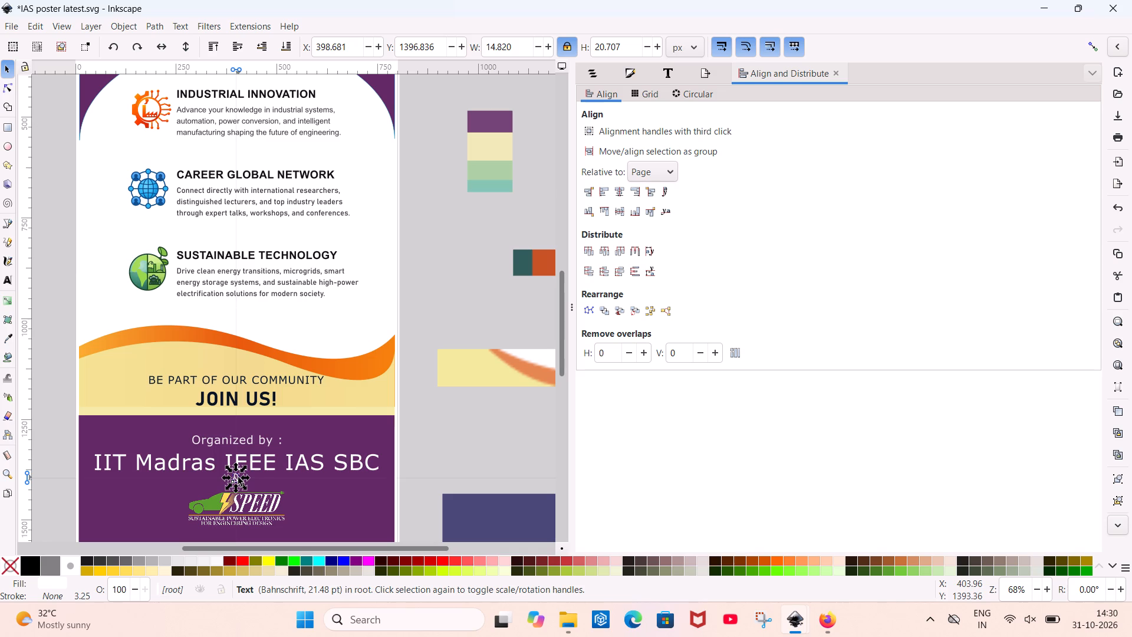
click(466, 426)
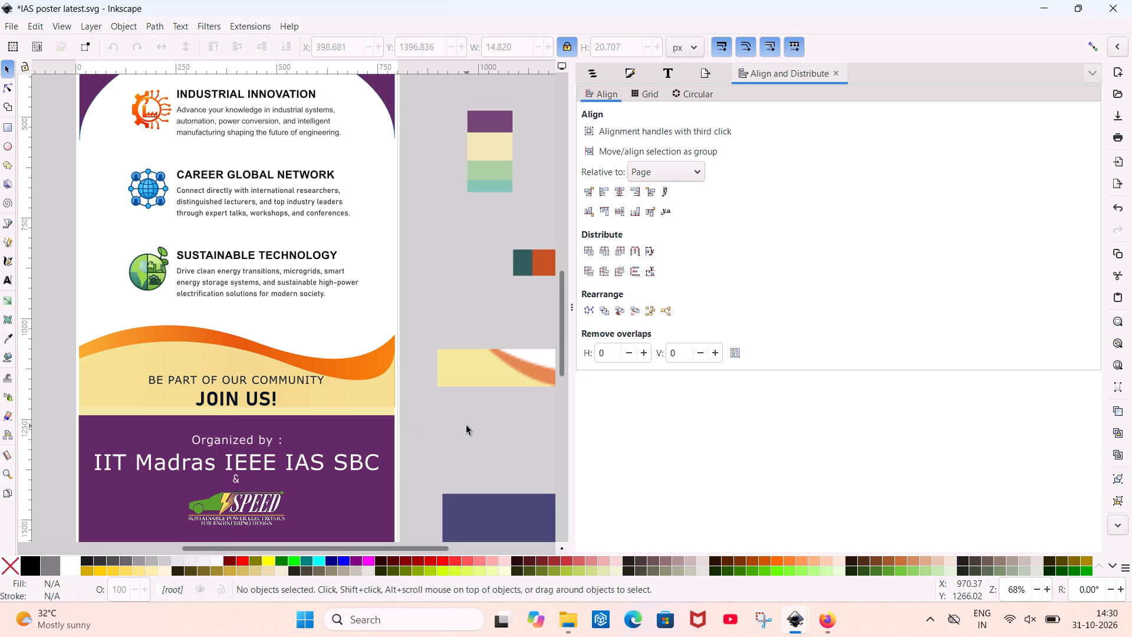
click(236, 480)
key(Down)
key(Down)
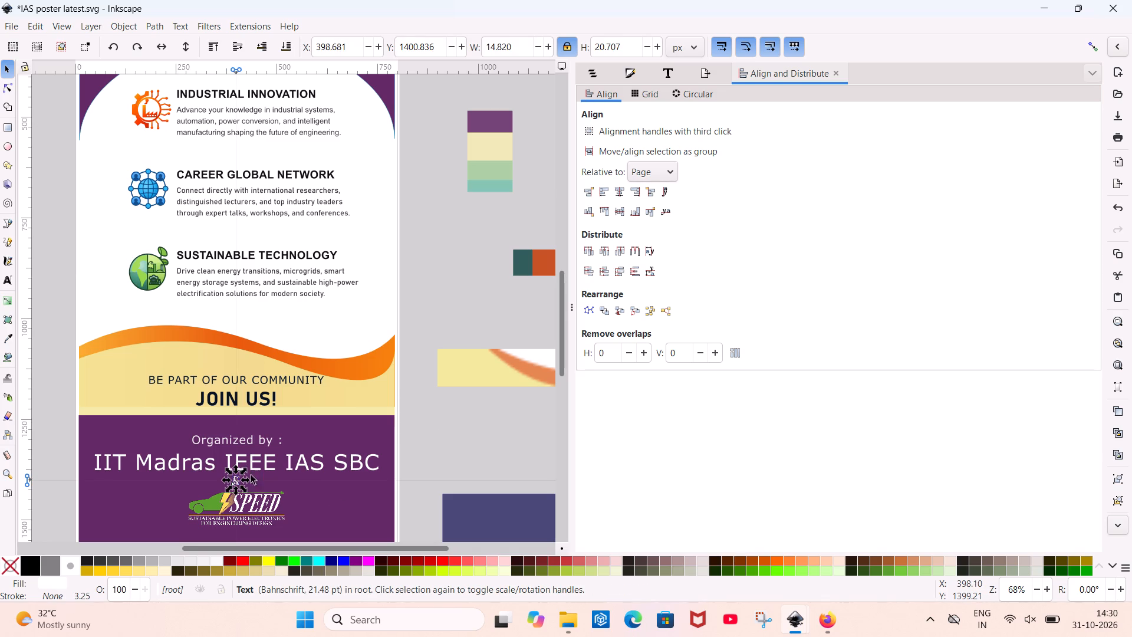
click(467, 425)
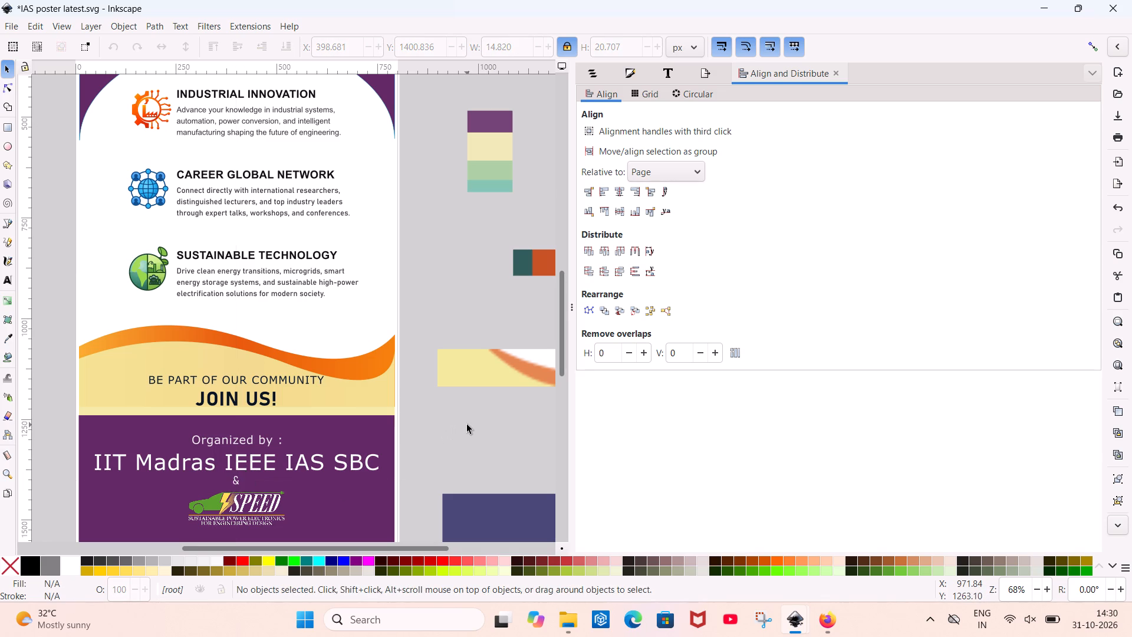
Review the poster from footer to header, and switch to Posters IAS.svg to examine the reference poster layouts.
scroll(284, 382, up, 1)
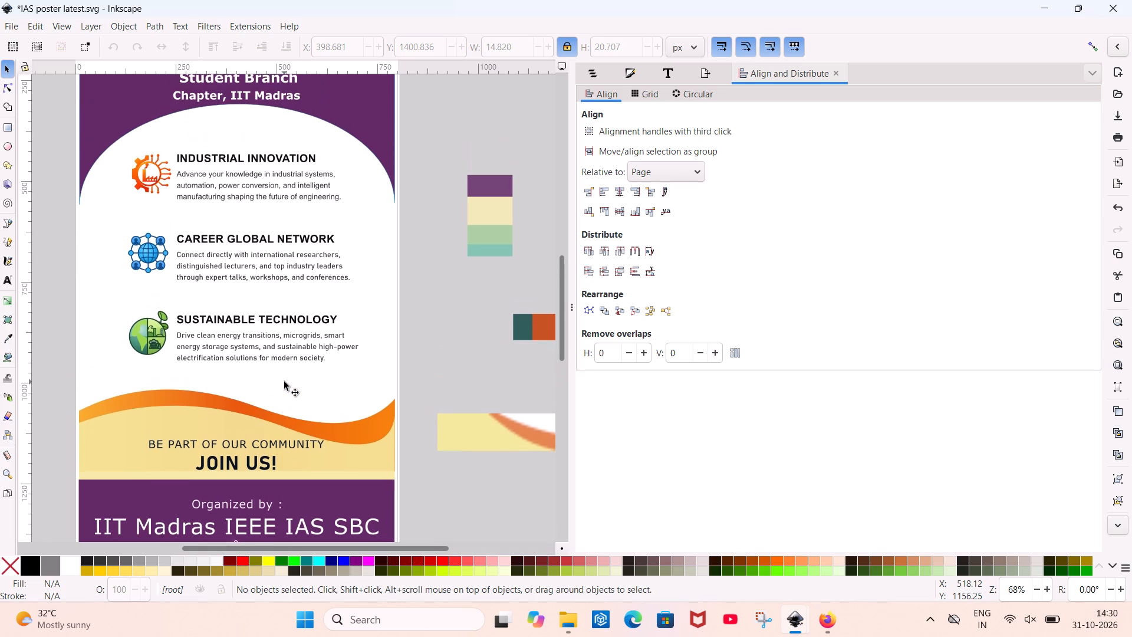
scroll(284, 382, up, 2)
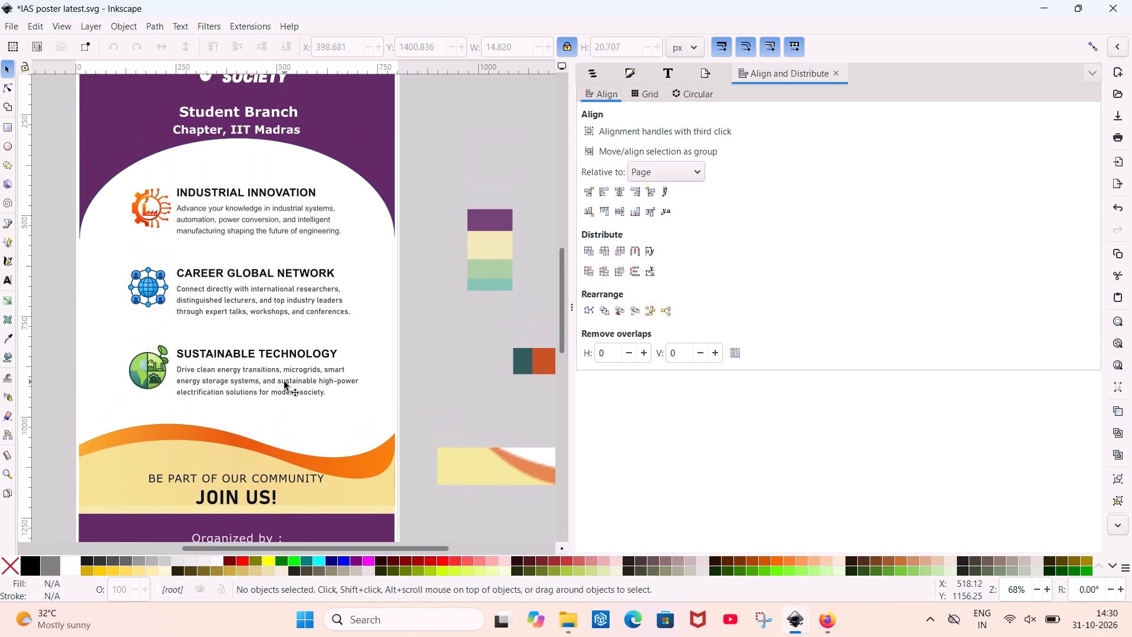
scroll(284, 382, up, 1)
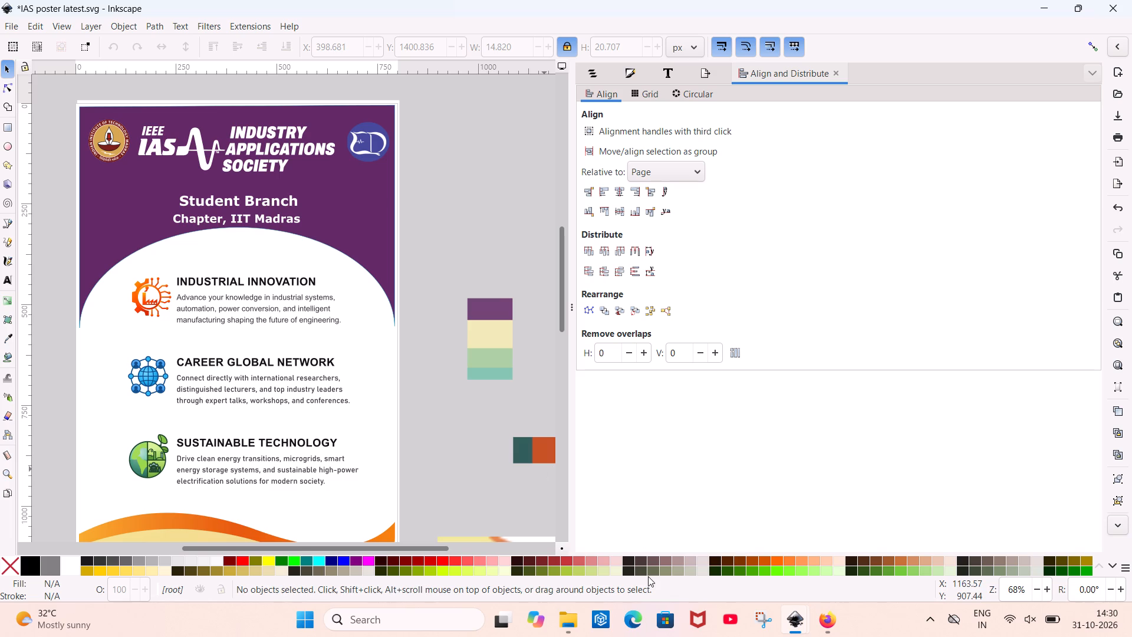
scroll(640, 489, right, 1)
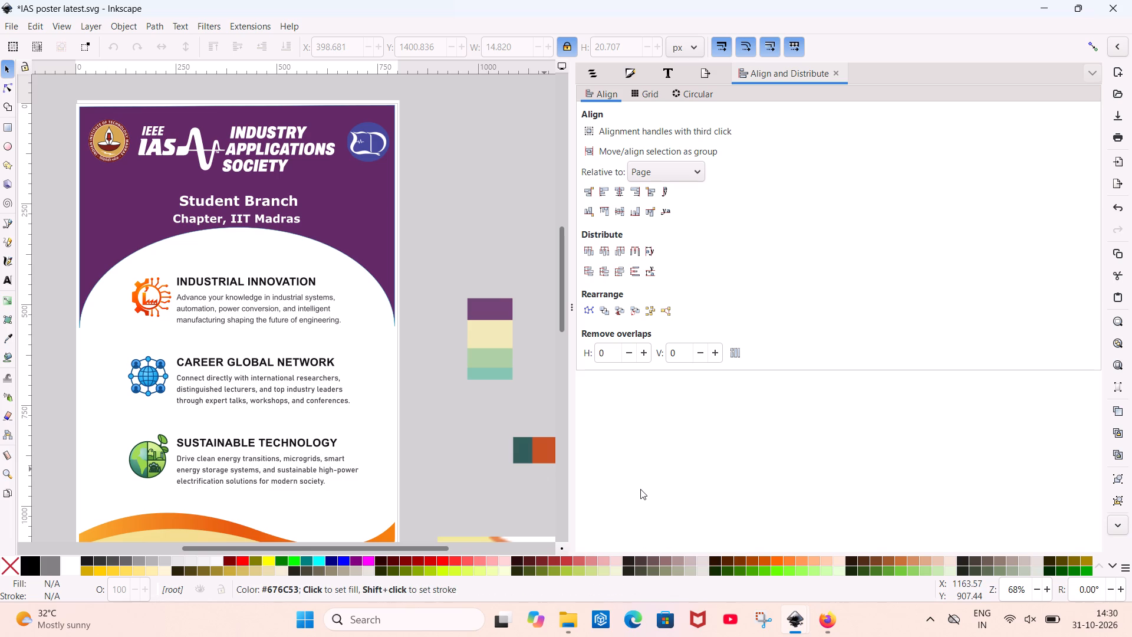
scroll(640, 489, down, 2)
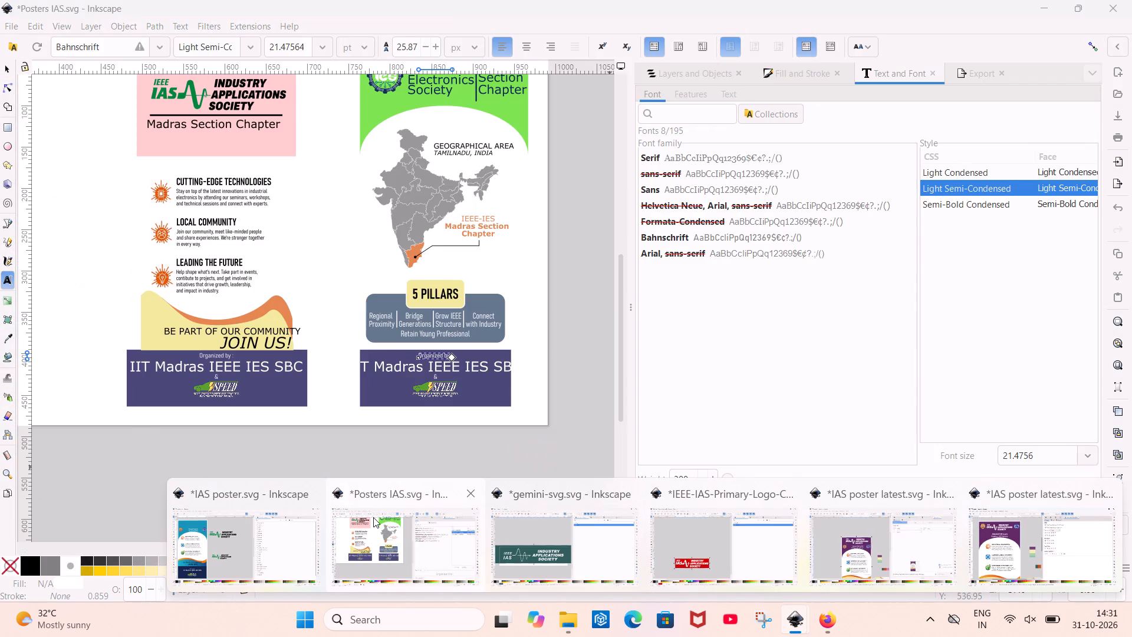
click(373, 517)
scroll(367, 322, up, 1)
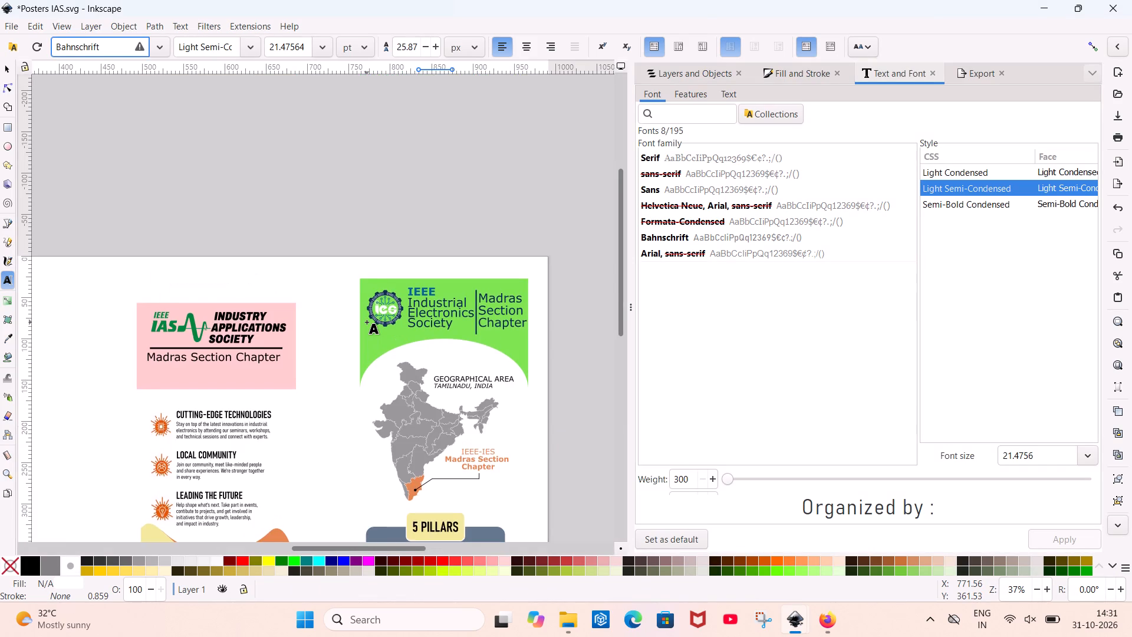
scroll(367, 322, right, 2)
scroll(367, 322, down, 1)
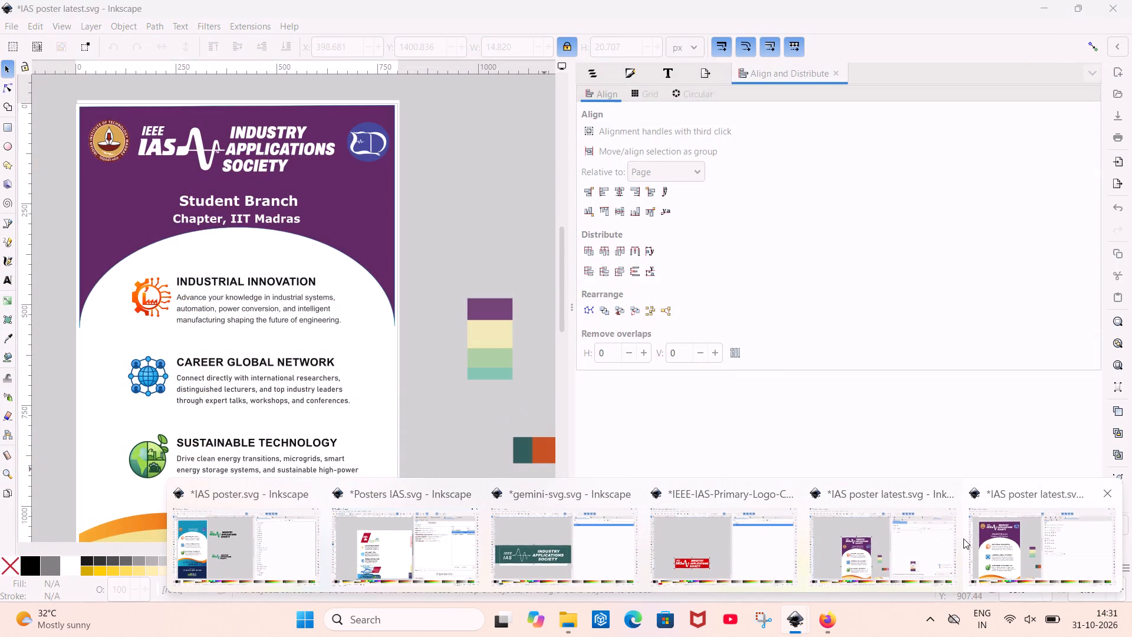
Switch back to IAS poster latest.svg and save the poster.
click(1011, 530)
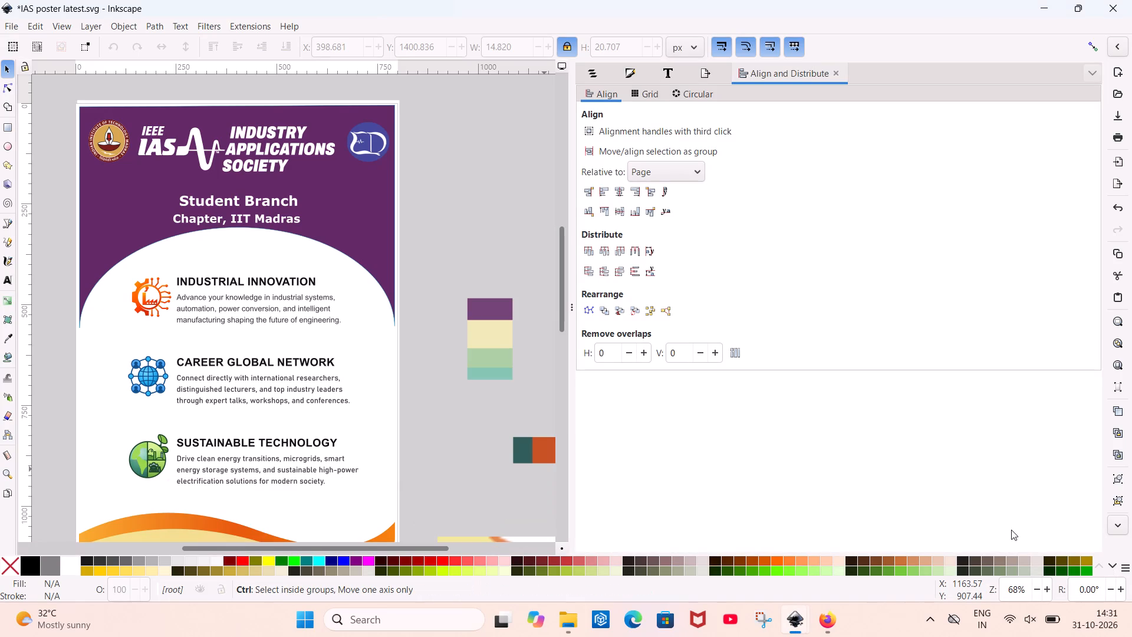
key(ctrl+s)
key(ctrl+s)
key(ctrl+s)
key(ctrl+s)
key(ctrl+s)
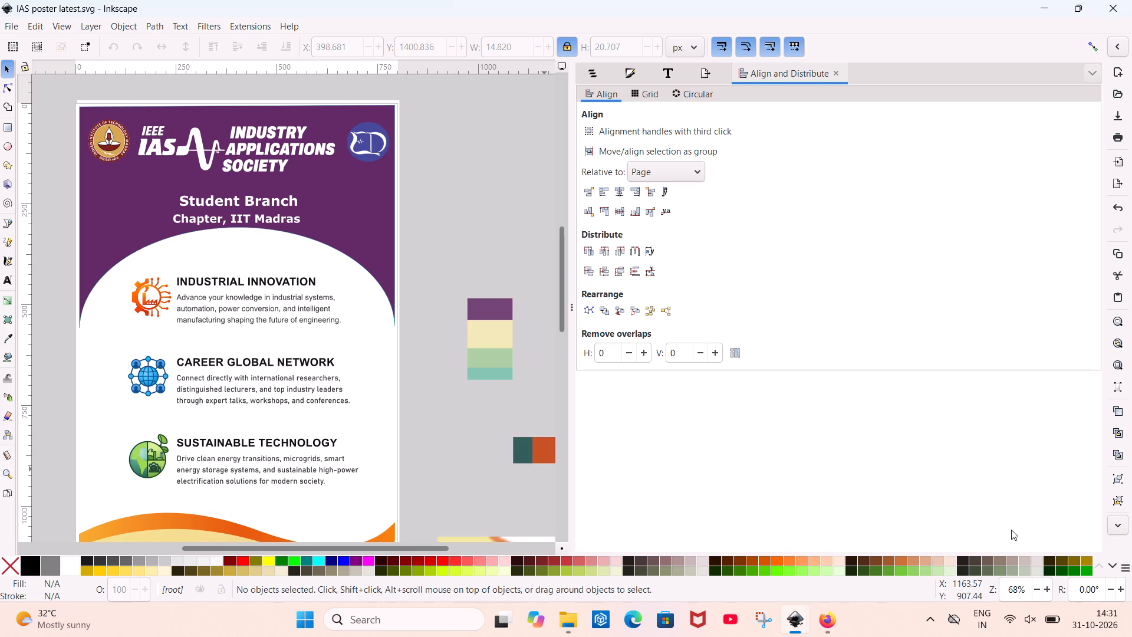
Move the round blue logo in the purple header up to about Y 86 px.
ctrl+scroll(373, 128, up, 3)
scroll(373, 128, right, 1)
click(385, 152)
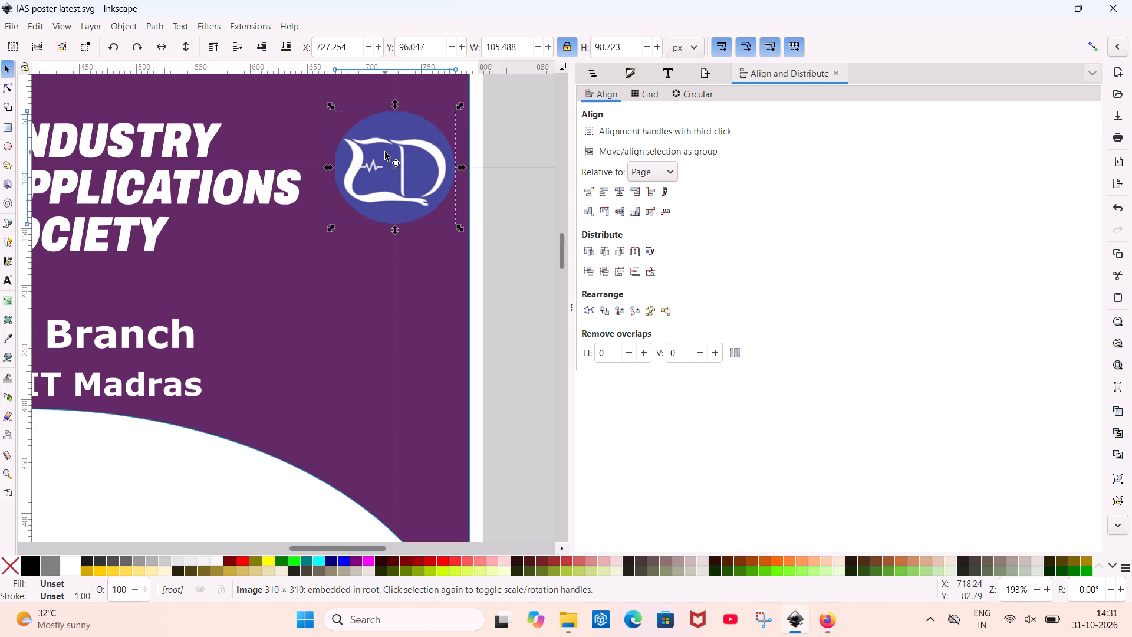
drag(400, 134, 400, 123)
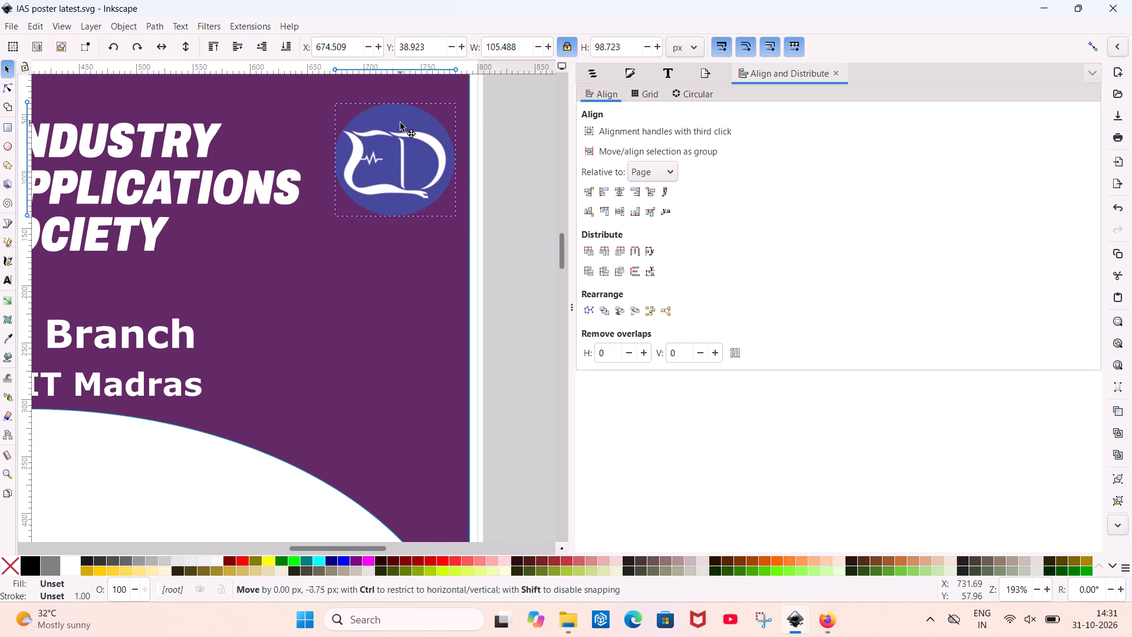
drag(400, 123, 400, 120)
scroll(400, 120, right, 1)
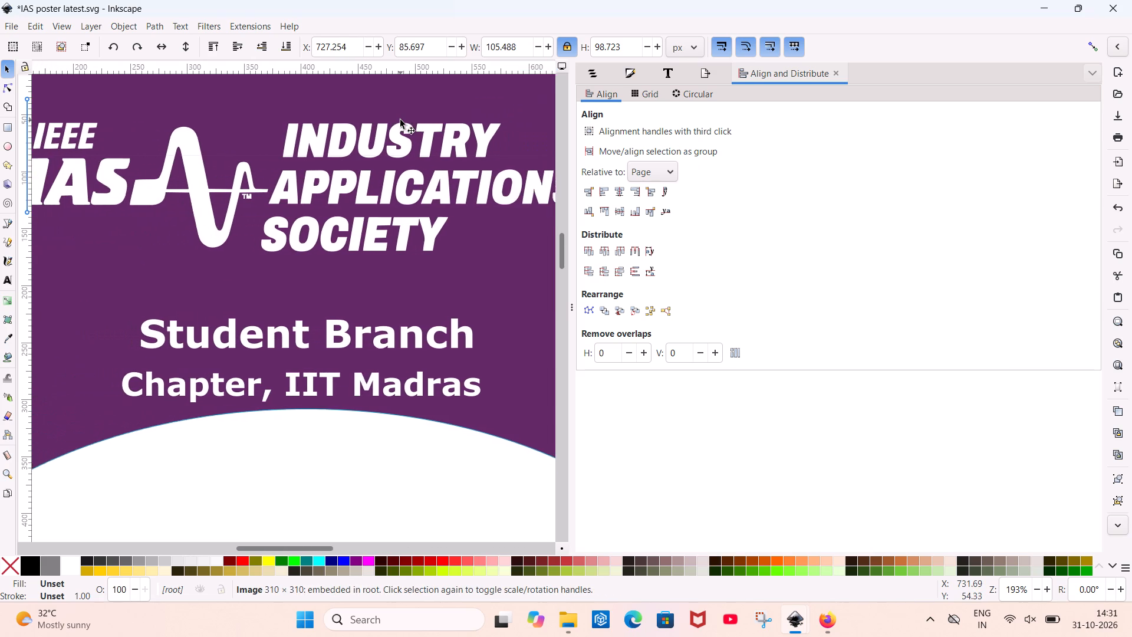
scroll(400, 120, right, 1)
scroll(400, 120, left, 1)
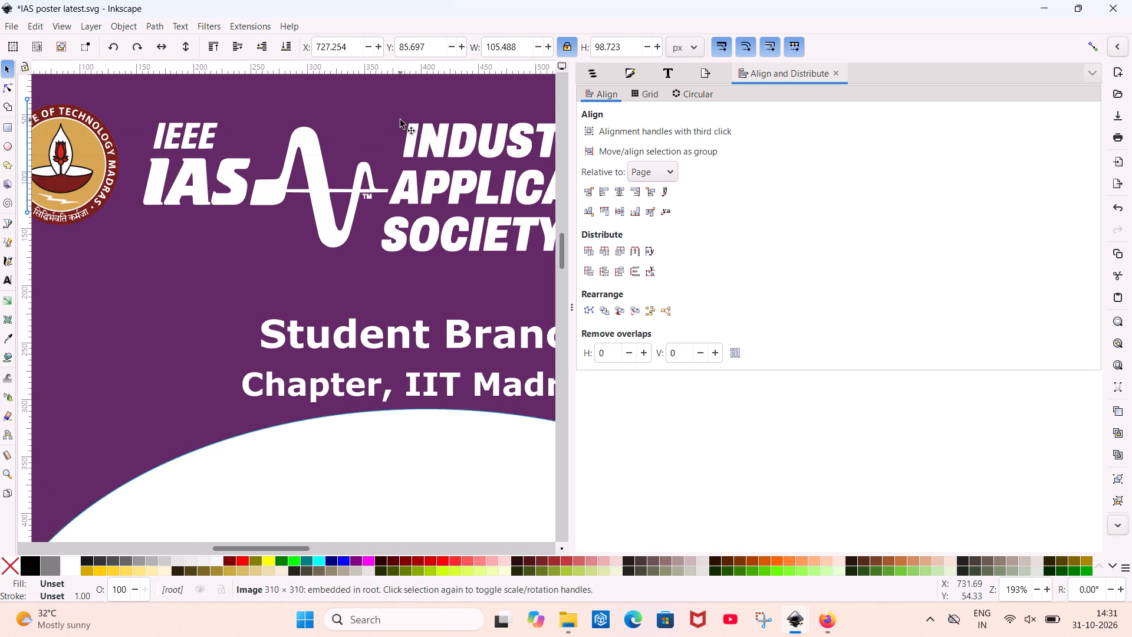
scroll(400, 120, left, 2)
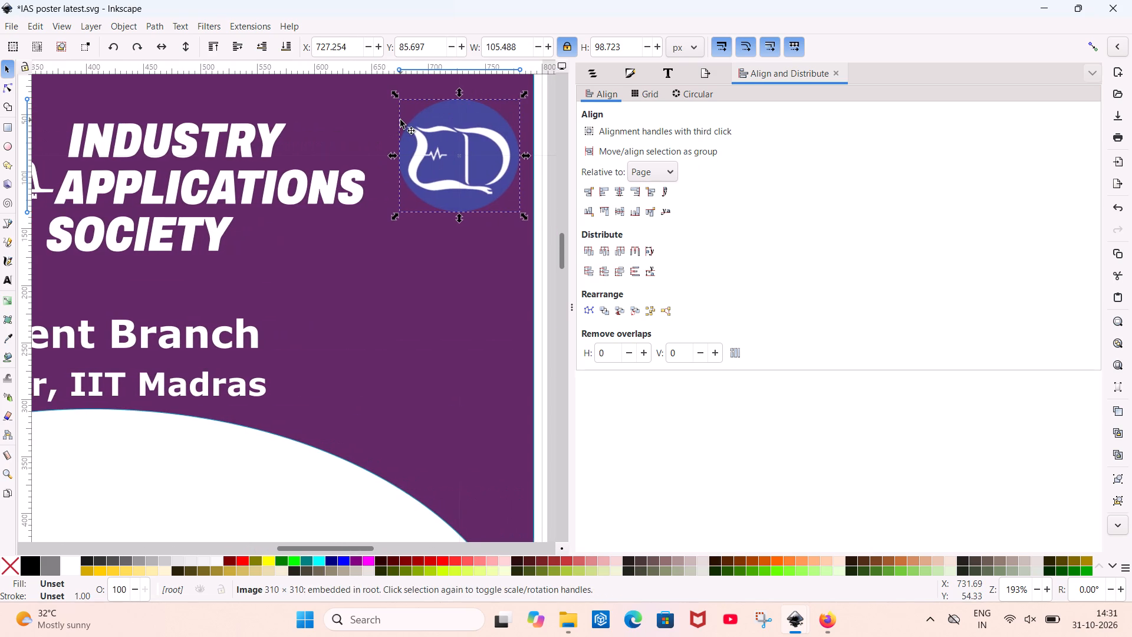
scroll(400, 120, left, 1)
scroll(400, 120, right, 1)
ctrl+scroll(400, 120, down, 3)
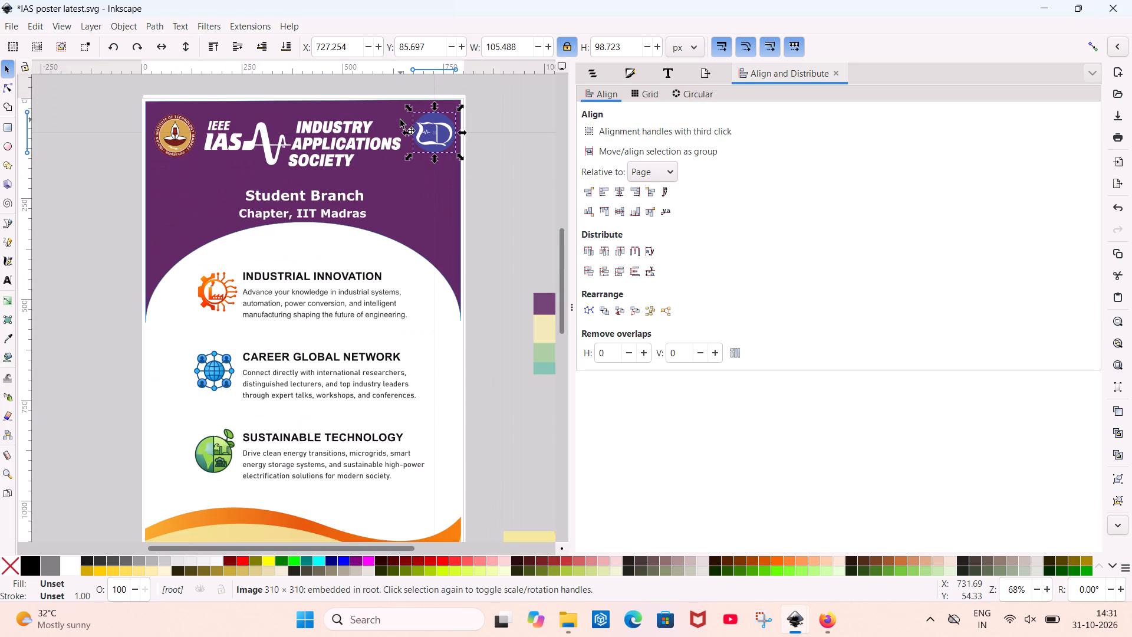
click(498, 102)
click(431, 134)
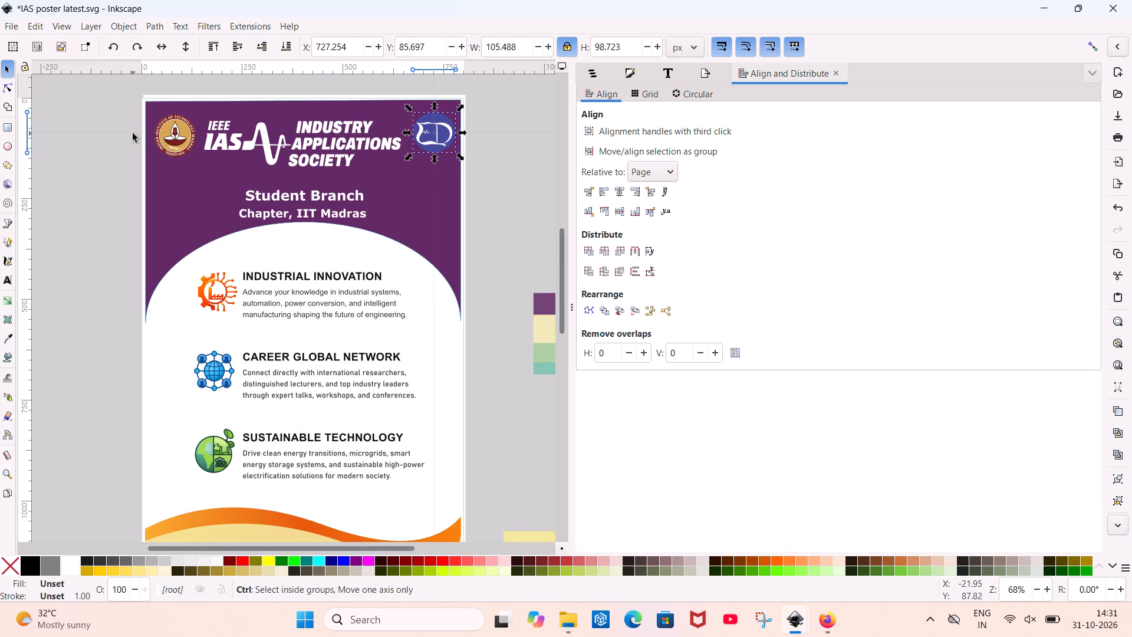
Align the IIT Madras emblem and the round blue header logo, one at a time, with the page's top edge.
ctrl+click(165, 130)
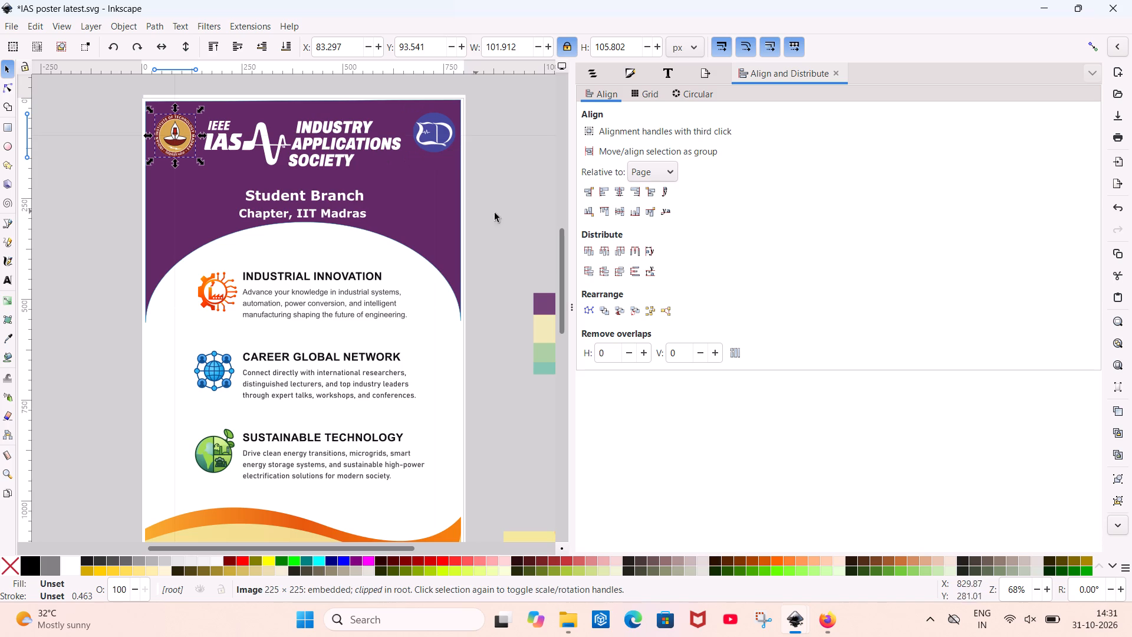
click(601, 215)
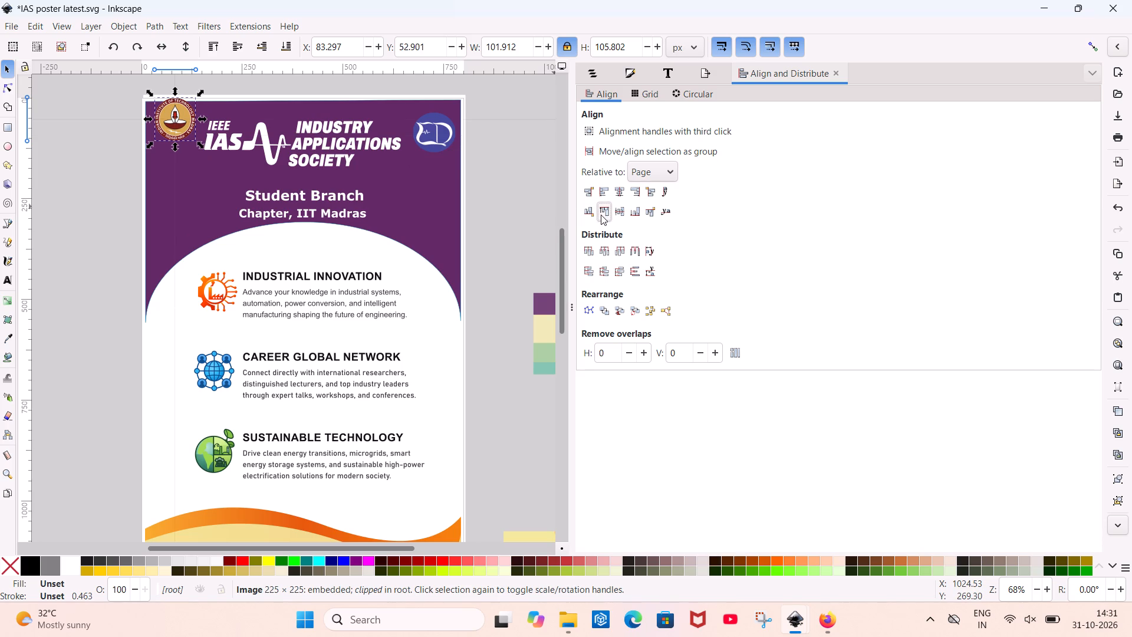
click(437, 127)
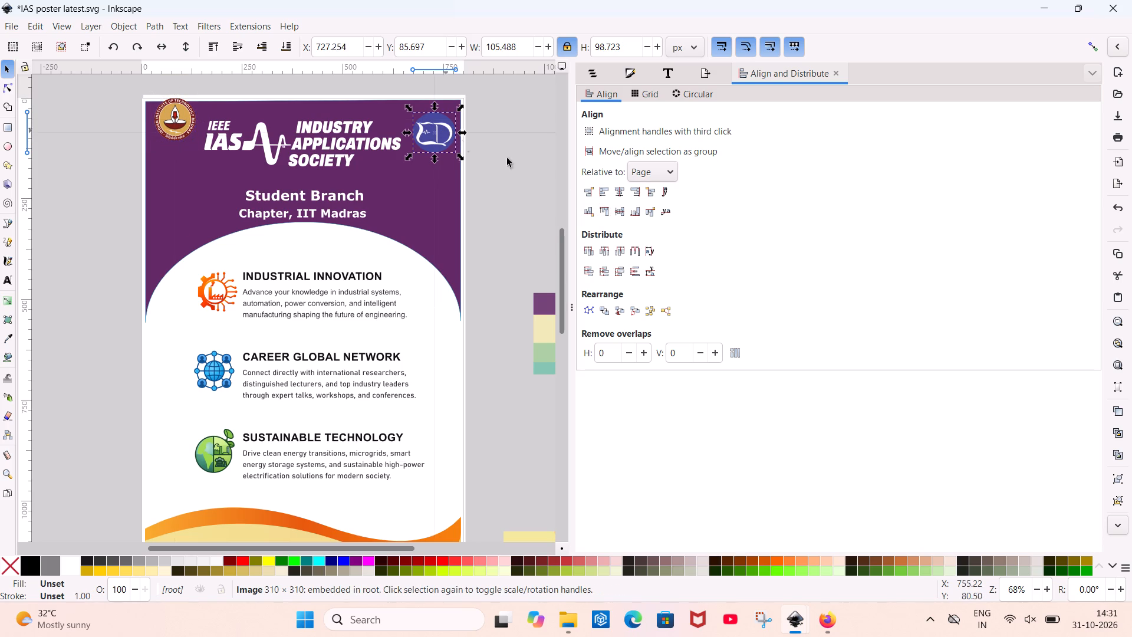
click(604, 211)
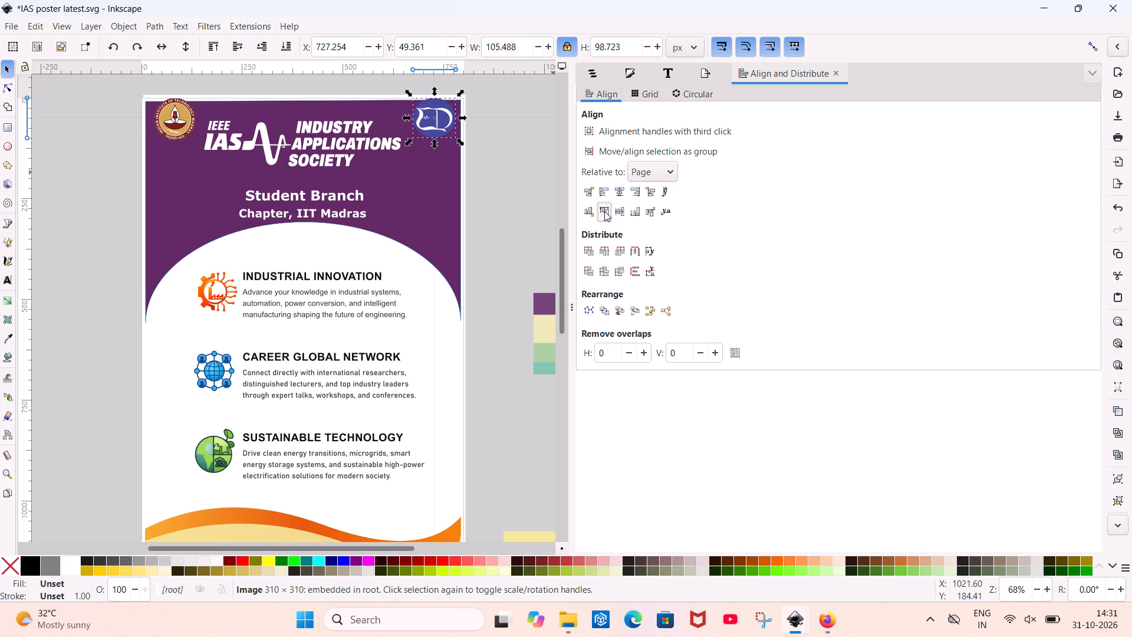
Nudge the IIT Madras emblem and round blue logo together down to about Y 95 px and left to about X 402 px.
shift+click(177, 118)
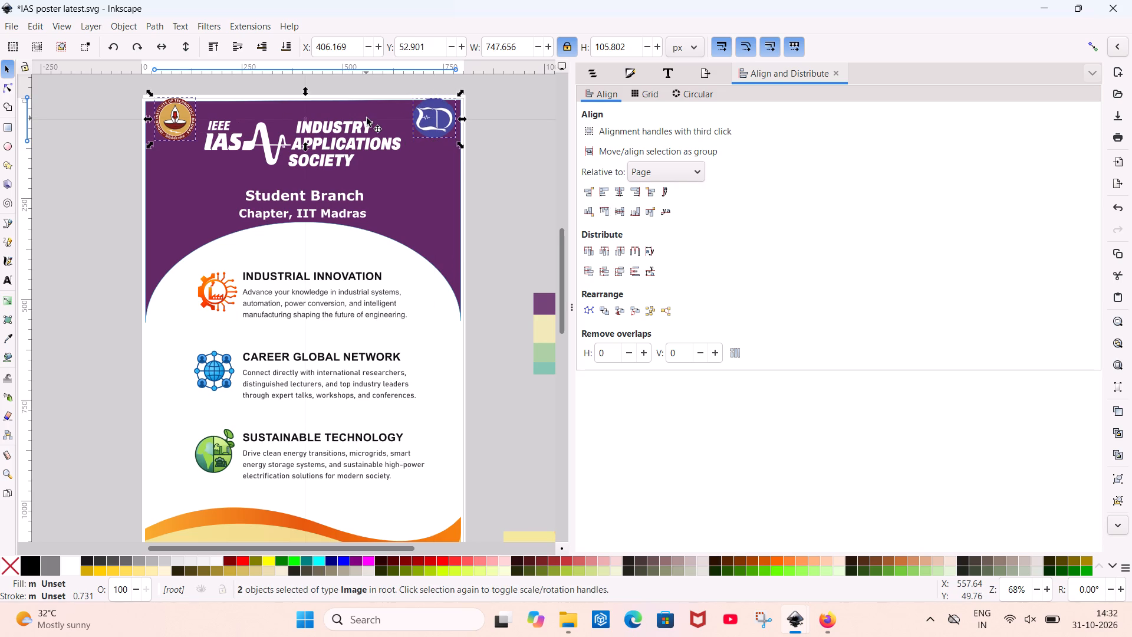
key(Down)
key(Down)
key(Down)
key(Down)
key(Down)
key(Down)
key(Down)
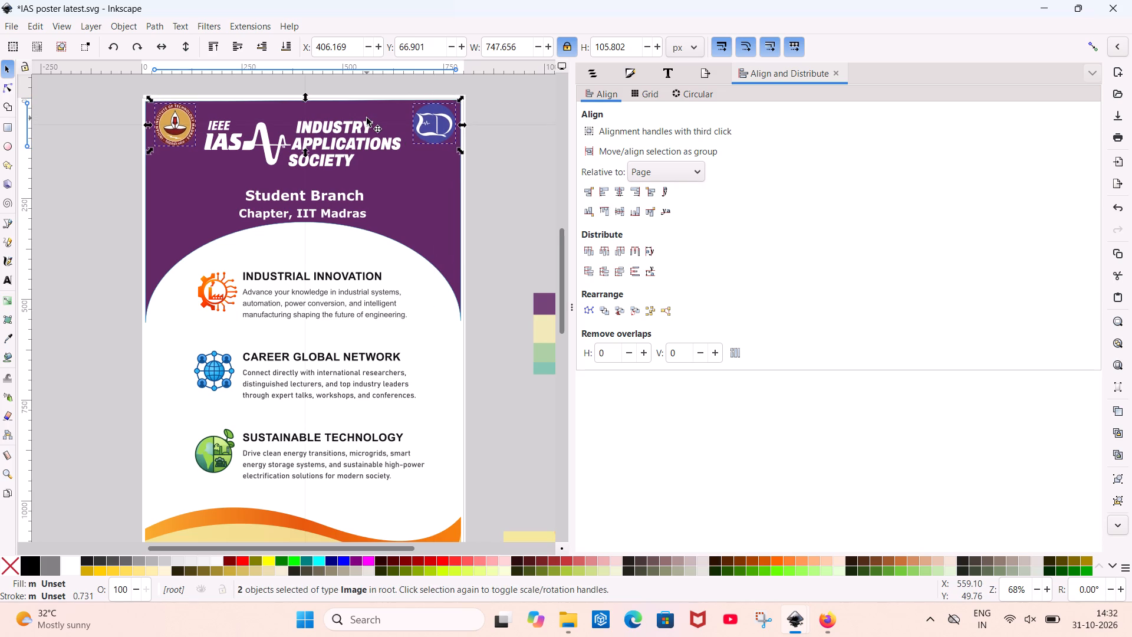
key(Down)
key(Down)
key(Down)
key(Down)
key(Down)
key(Down)
key(Down)
key(Down)
key(Down)
key(Down)
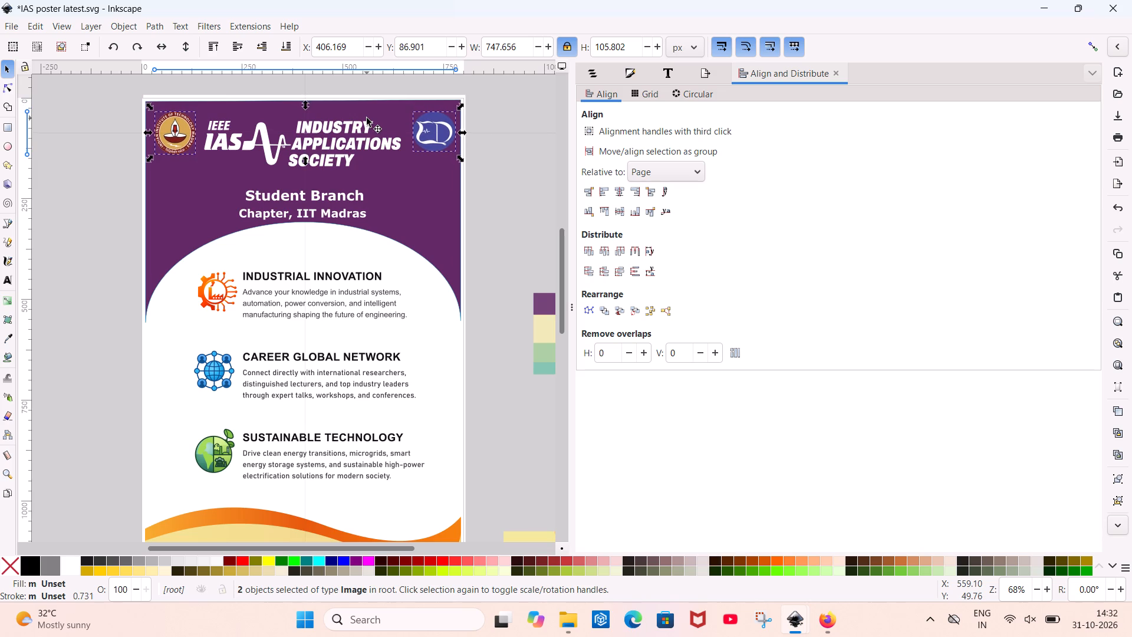
key(Down)
key(Down)
key(Down)
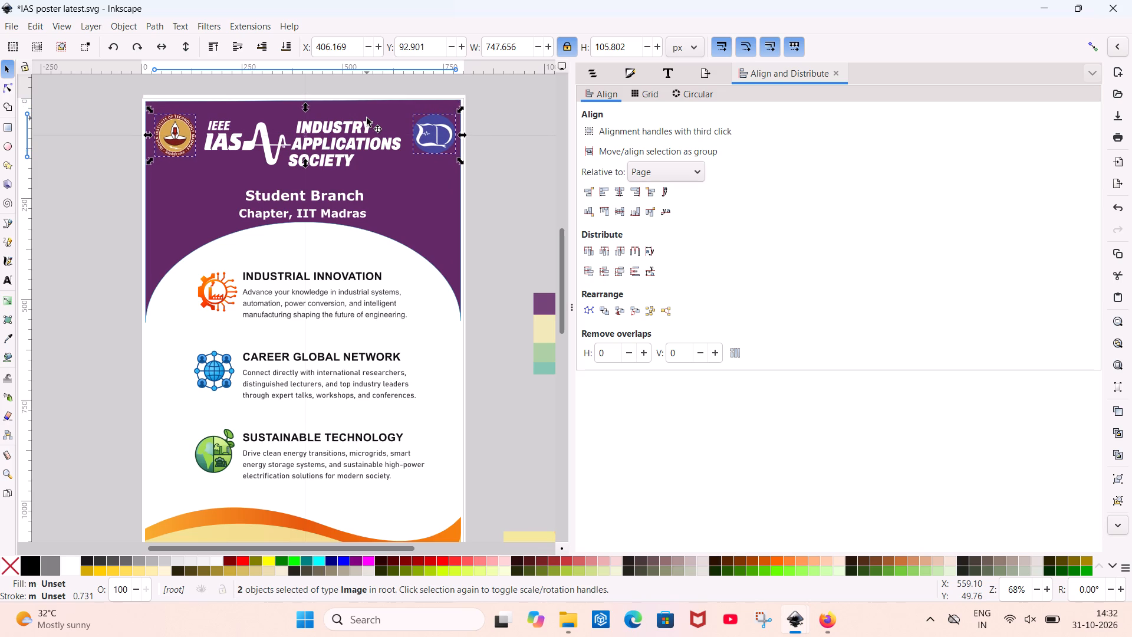
key(Down)
key(Left)
key(Left)
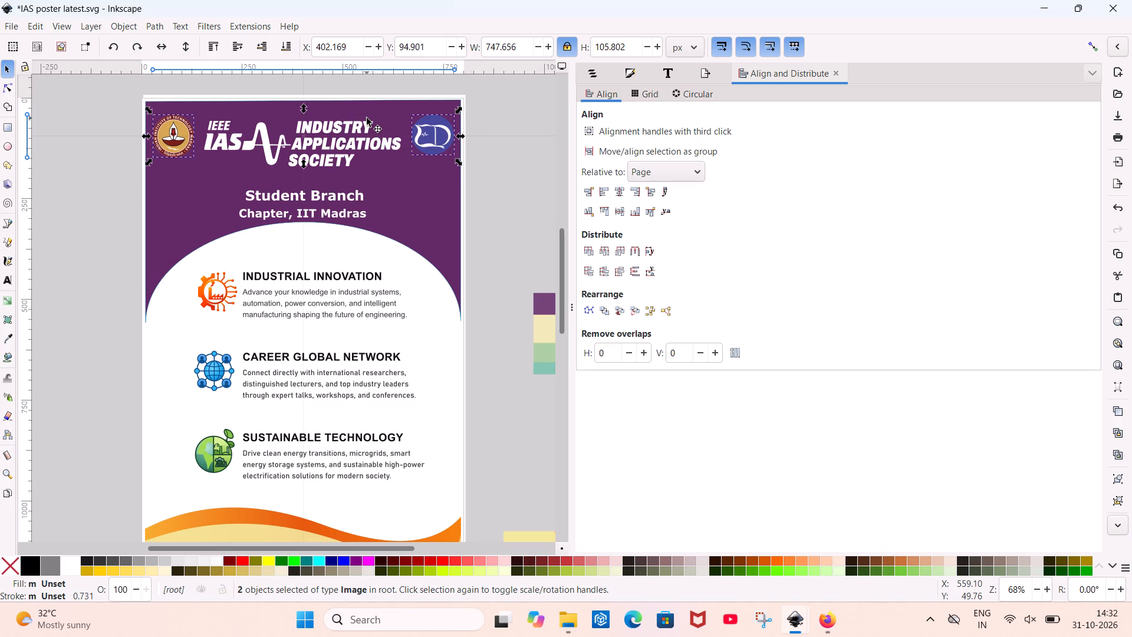
Align the top edges of the two header logos with the top of the page.
click(618, 214)
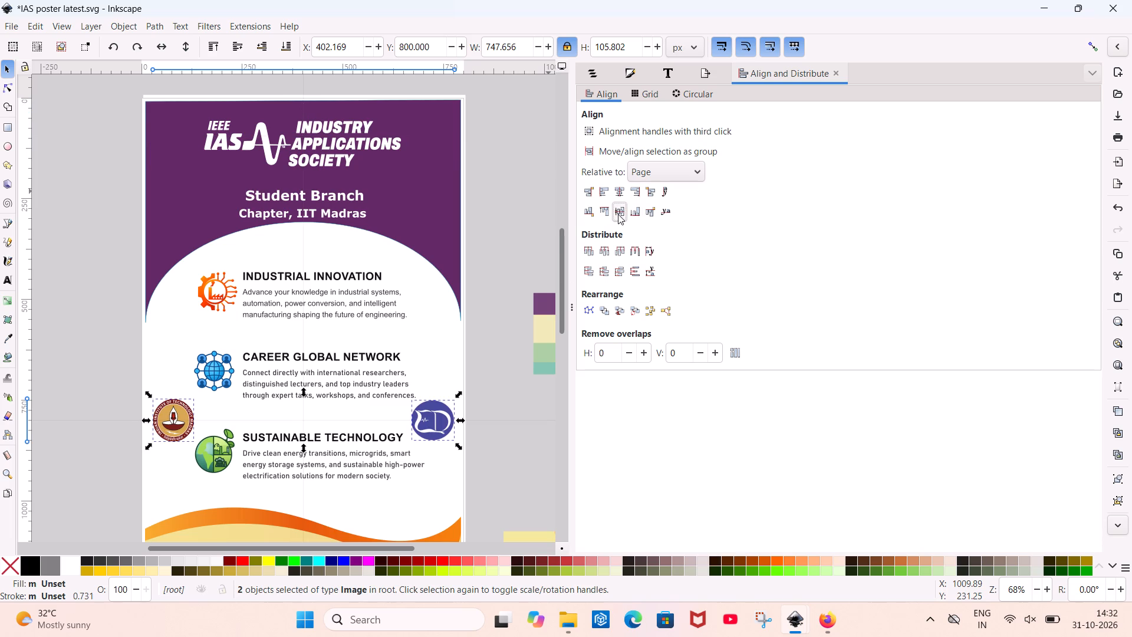
click(602, 212)
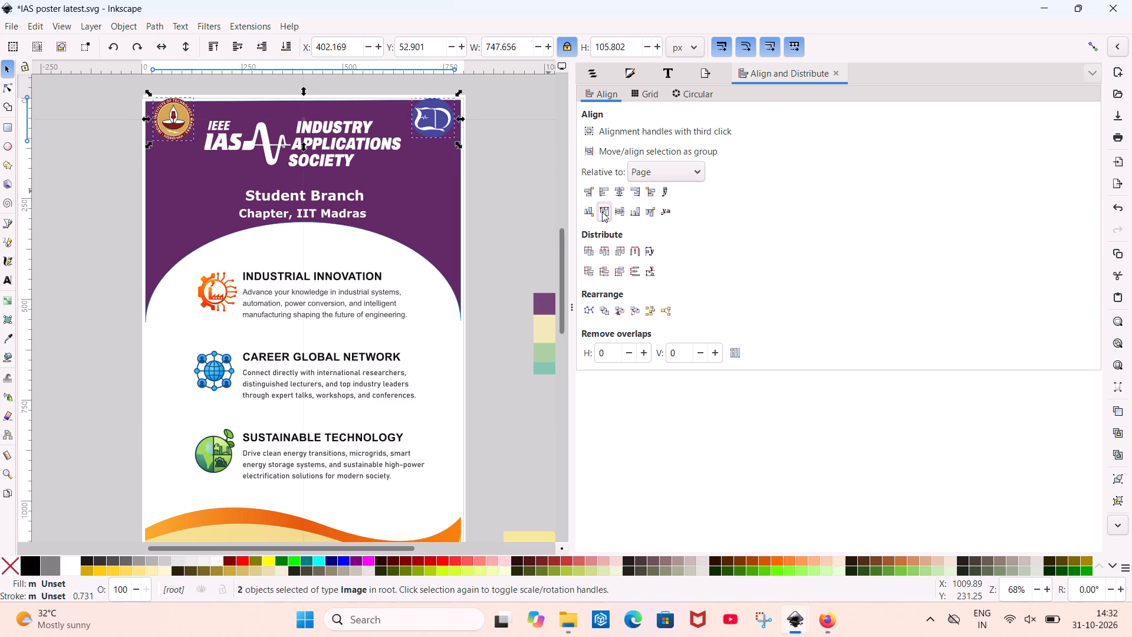
click(498, 159)
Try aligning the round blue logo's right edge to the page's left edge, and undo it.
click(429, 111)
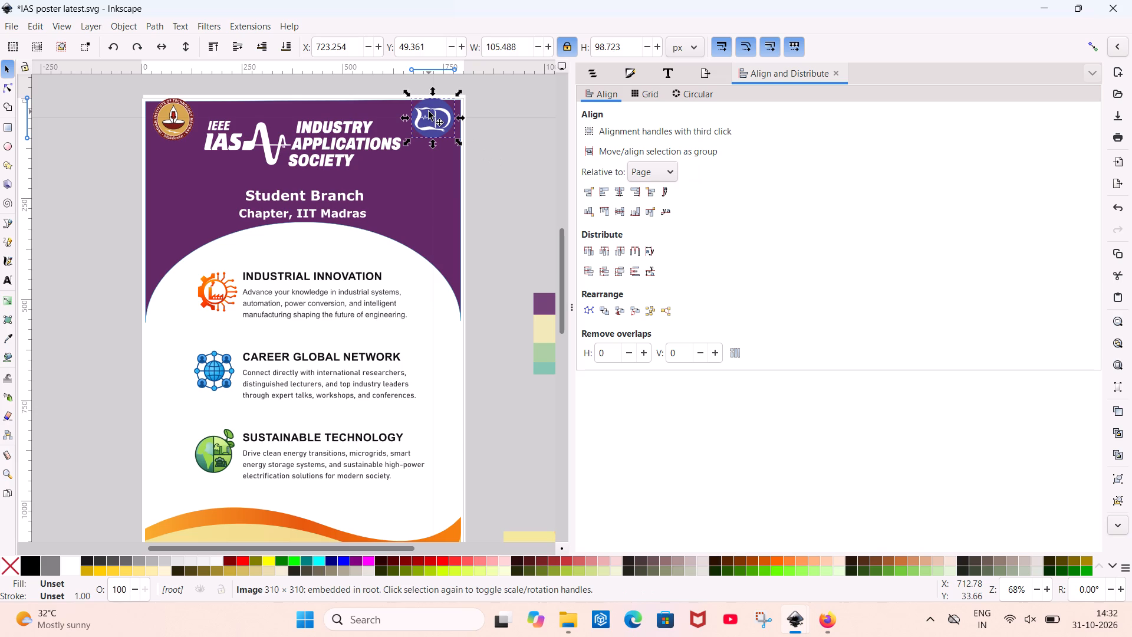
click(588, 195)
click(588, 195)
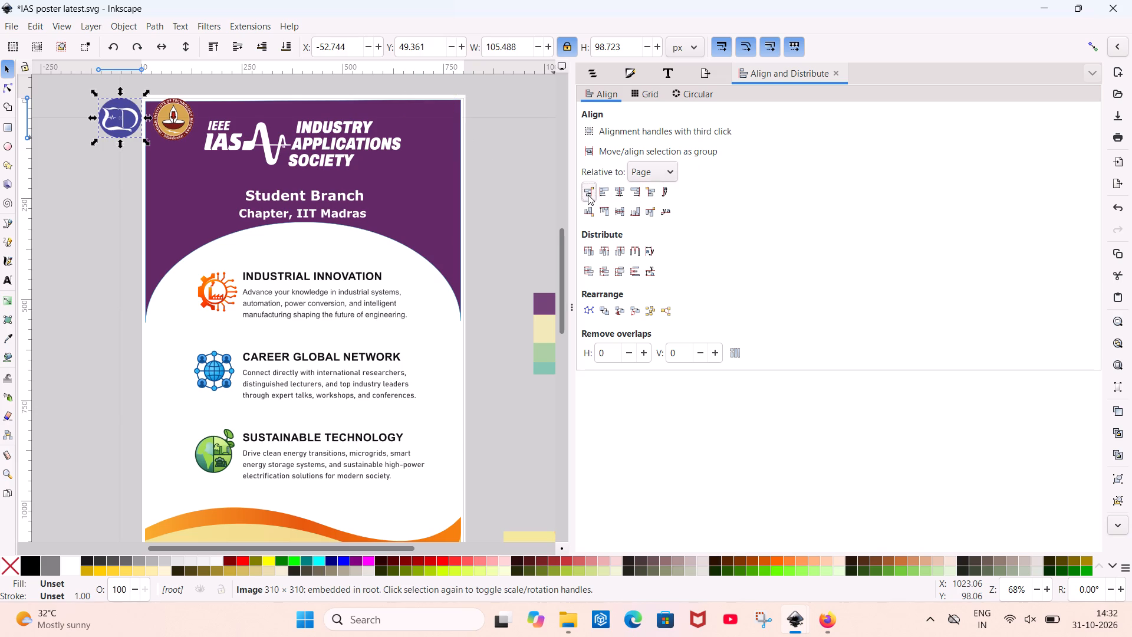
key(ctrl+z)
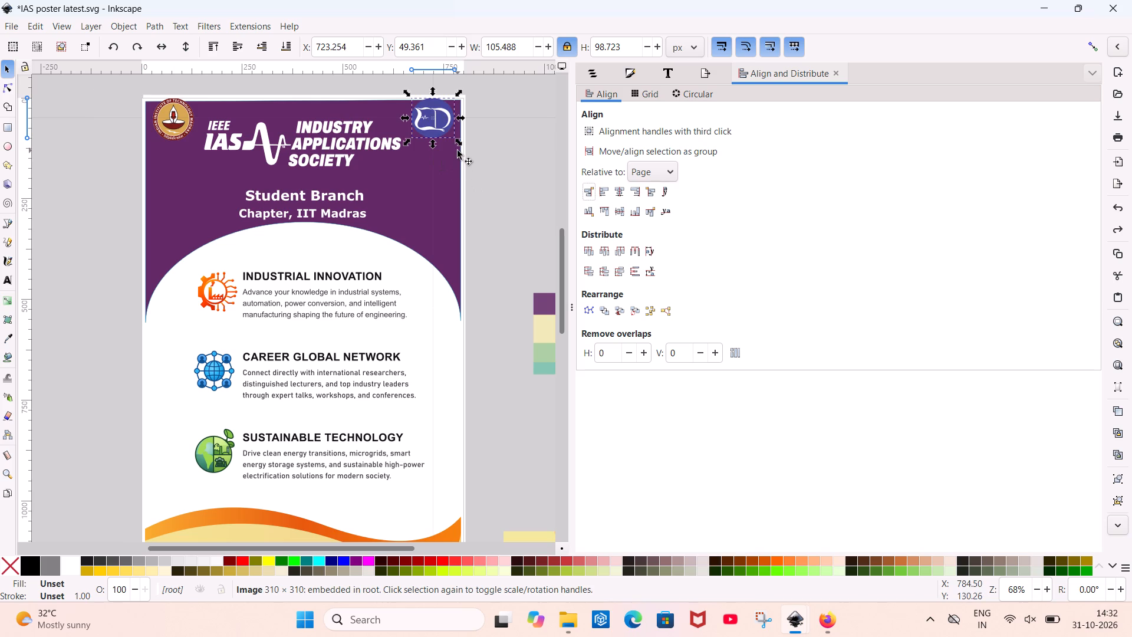
Nudge the IIT Madras emblem and round blue logo together down to about Y 97 px, beside the IEEE IAS logo.
click(193, 122)
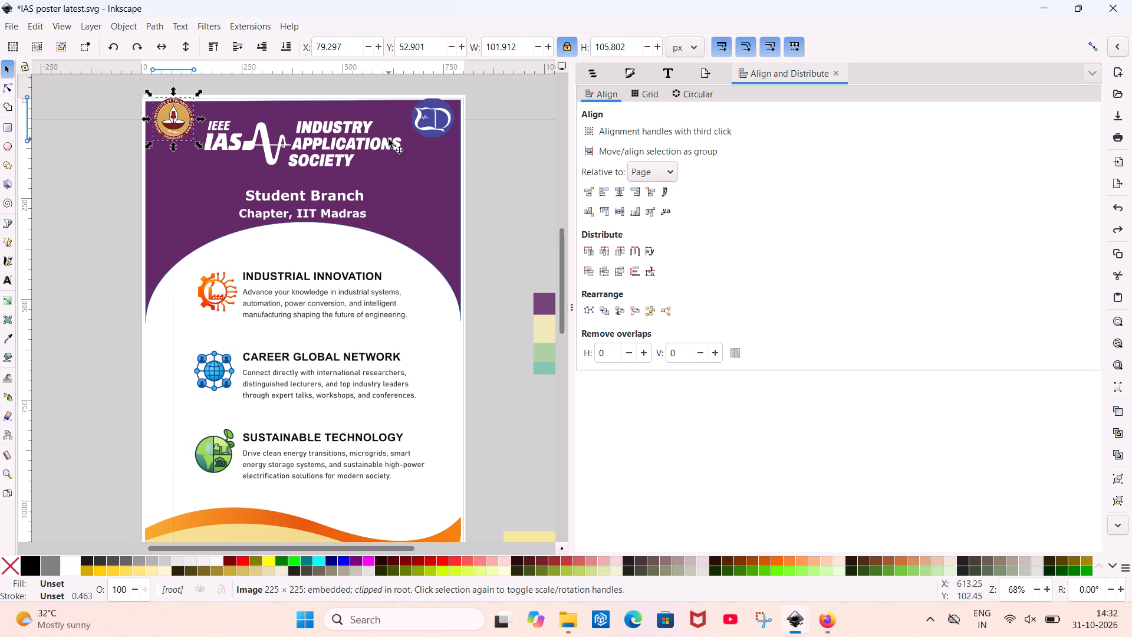
shift+click(432, 125)
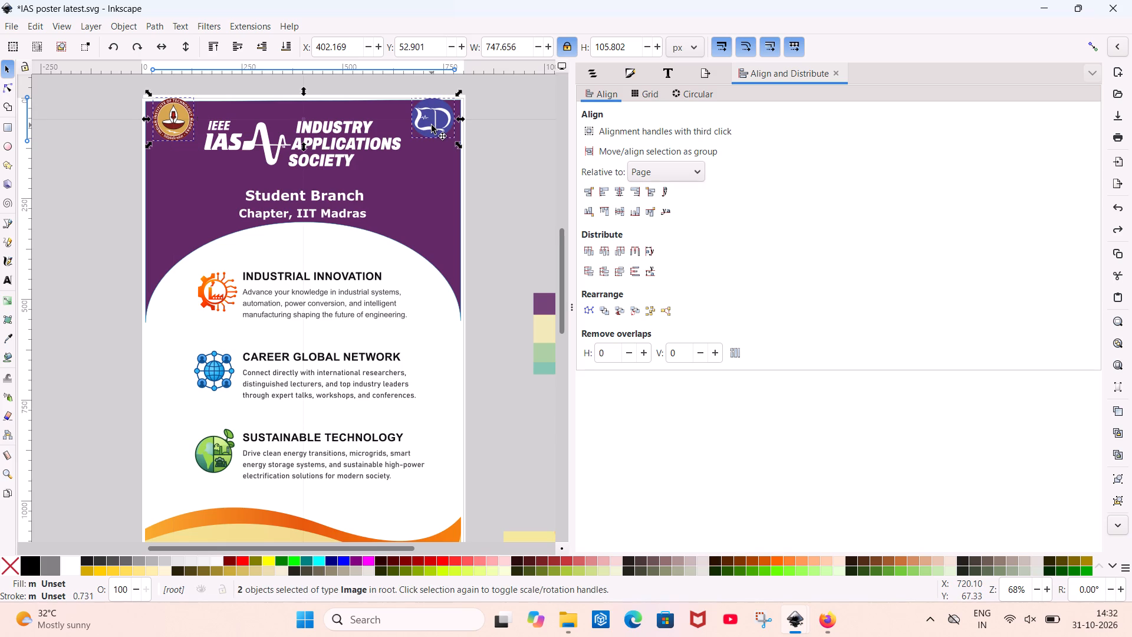
key(Down)
key(Down)
key(Down)
key(Down)
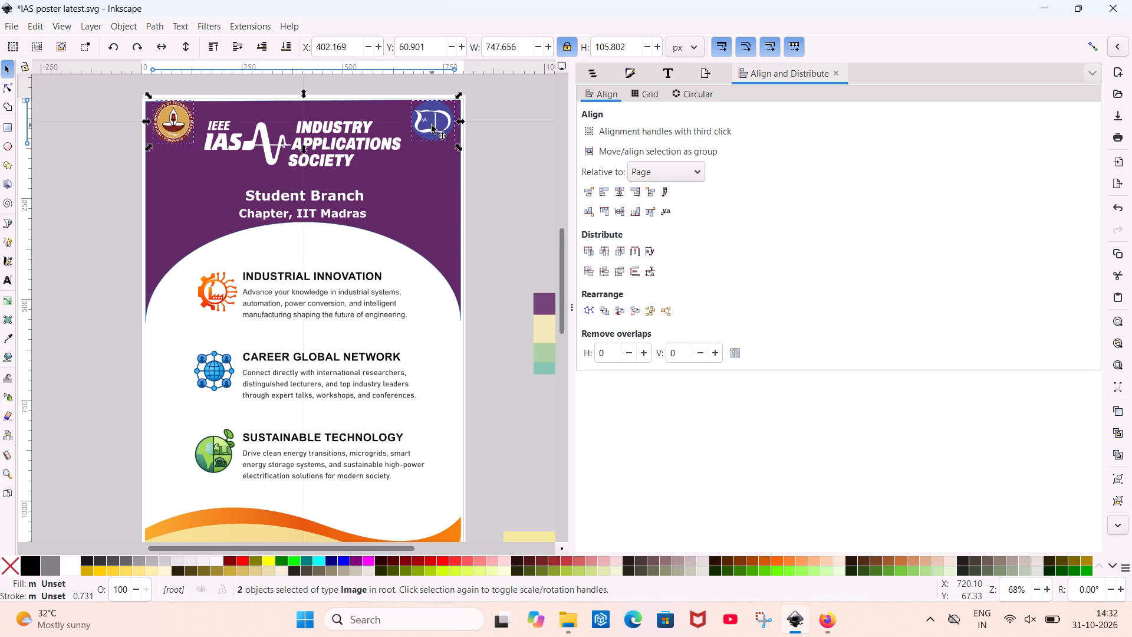
key(Down)
key(Down)
key(Down)
key(Down)
key(Down)
key(Down)
key(Down)
key(Down)
key(Down)
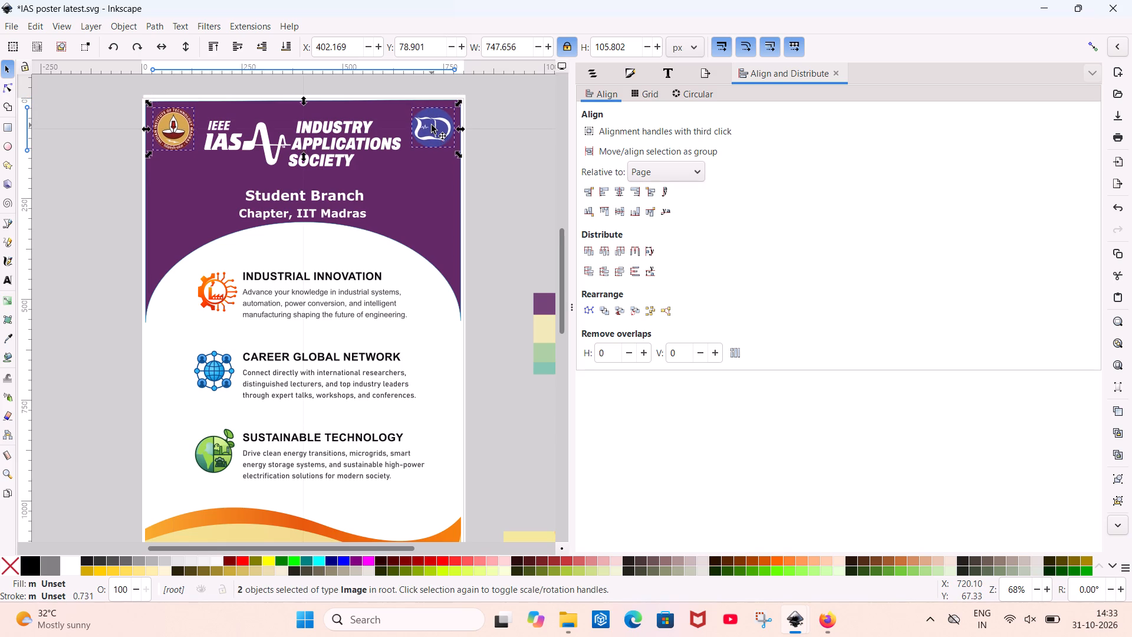
key(Down)
key(Down)
key(Down)
key(Down)
key(Down)
key(Down)
key(Down)
key(Down)
key(Down)
key(Down)
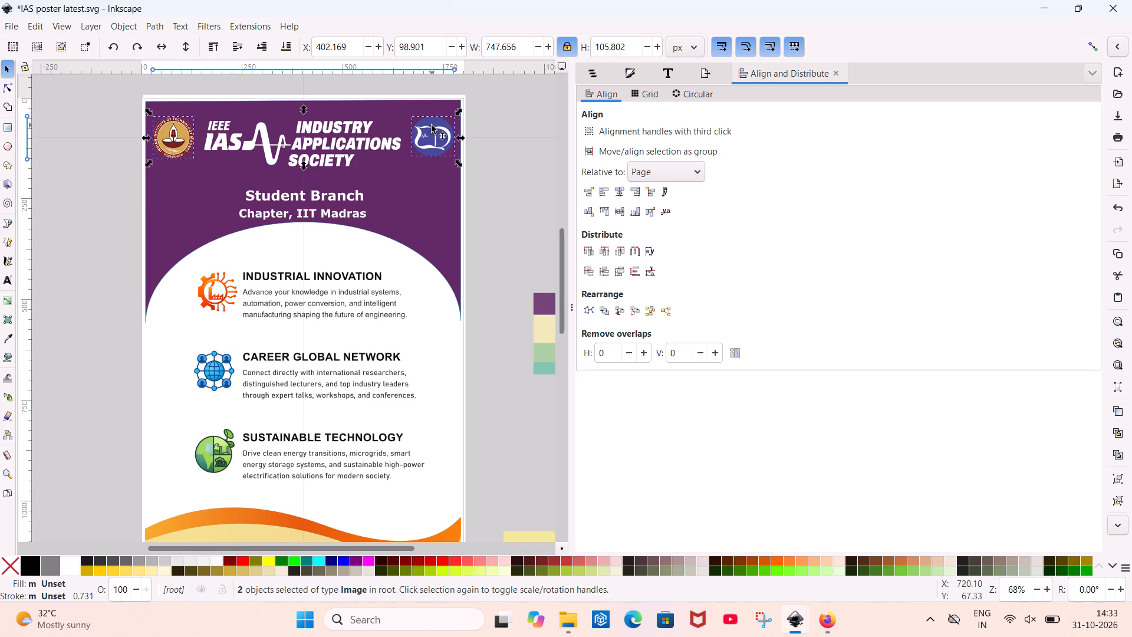
key(Up)
click(528, 132)
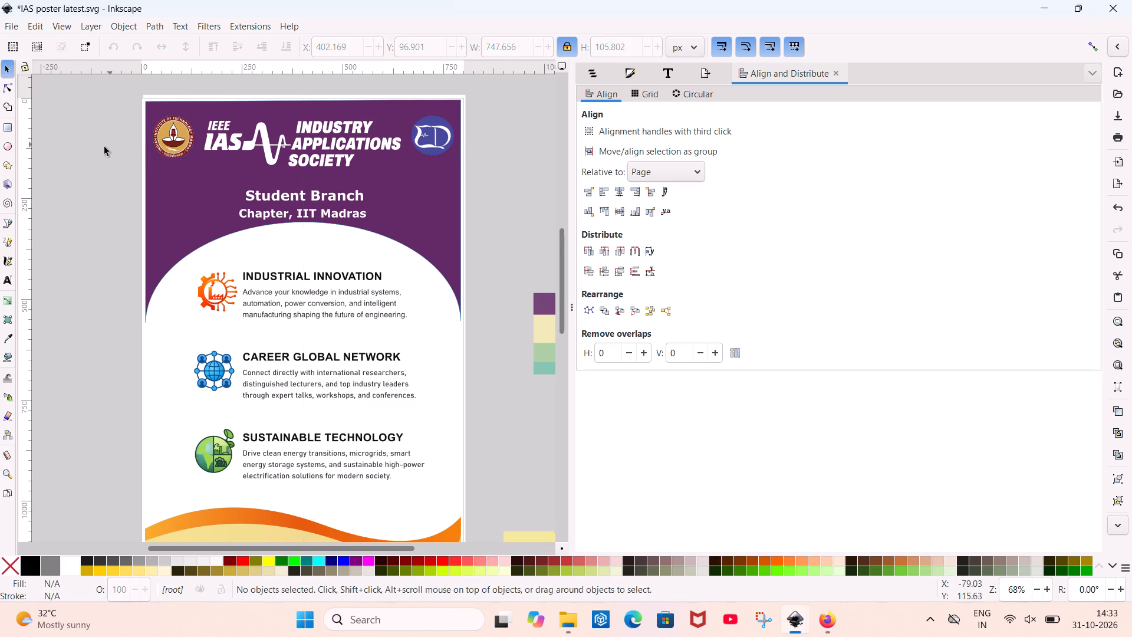
Examine the purple header background's top edge against the page's top edge, from the IIT Madras emblem across to the round blue logo.
click(101, 147)
ctrl+scroll(161, 110, up, 3)
scroll(161, 110, up, 3)
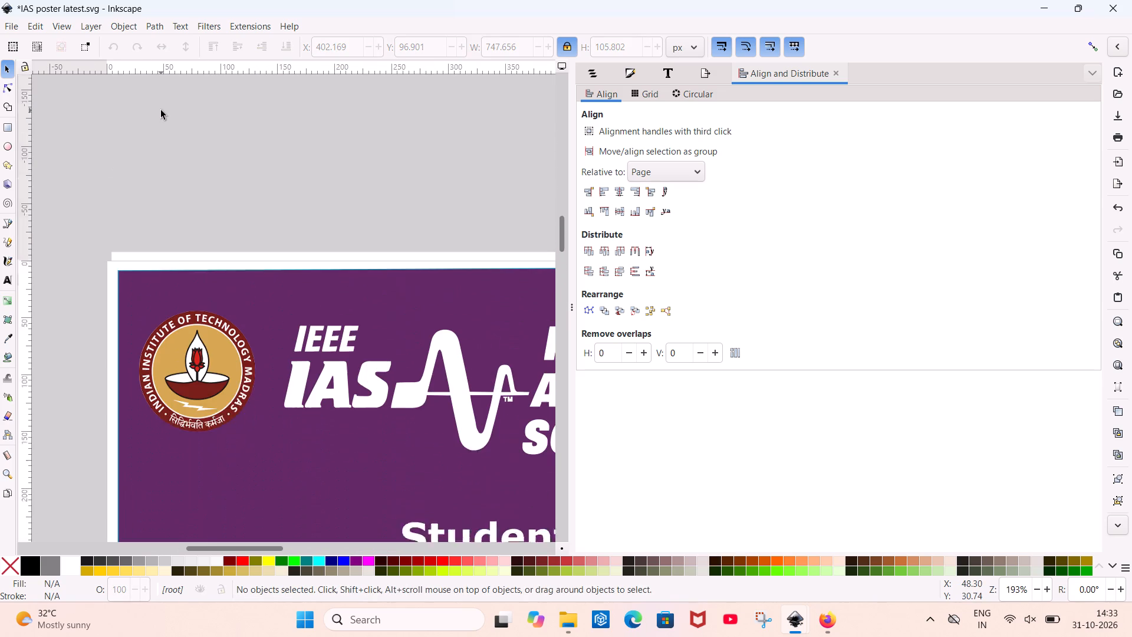
scroll(161, 110, up, 2)
scroll(161, 110, down, 1)
click(150, 297)
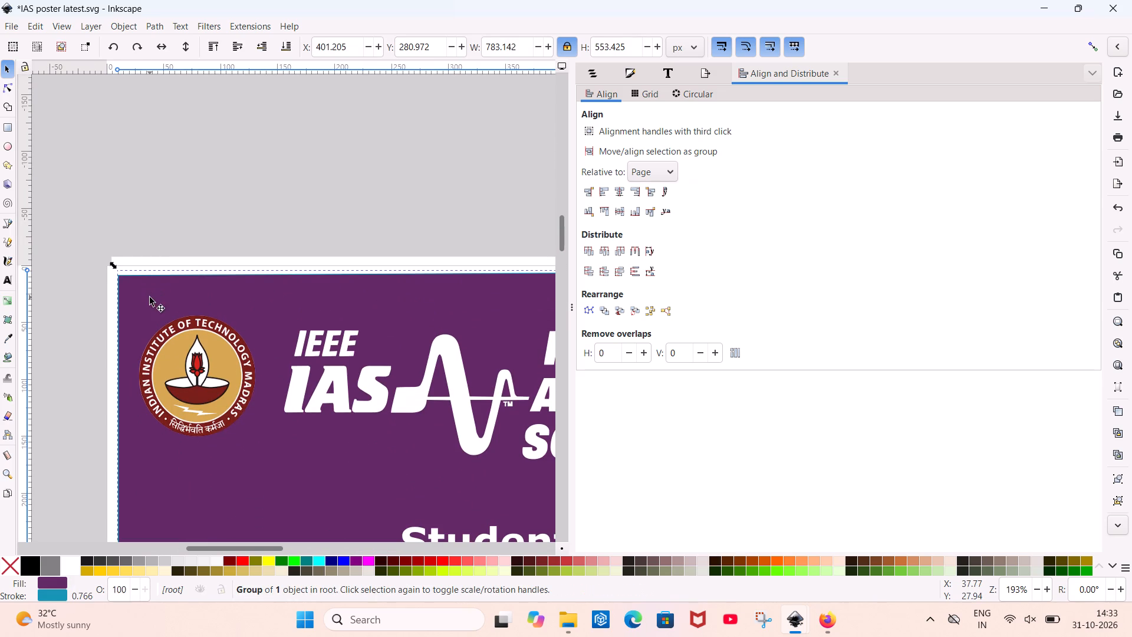
scroll(131, 283, left, 3)
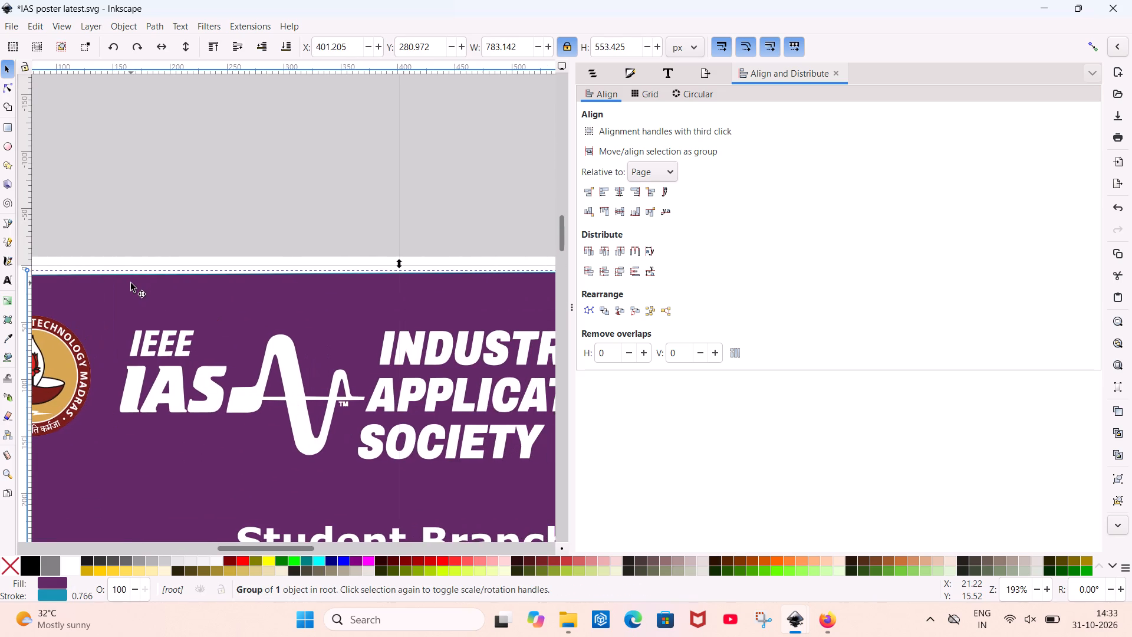
scroll(131, 283, left, 4)
scroll(131, 283, left, 20)
scroll(131, 283, left, 6)
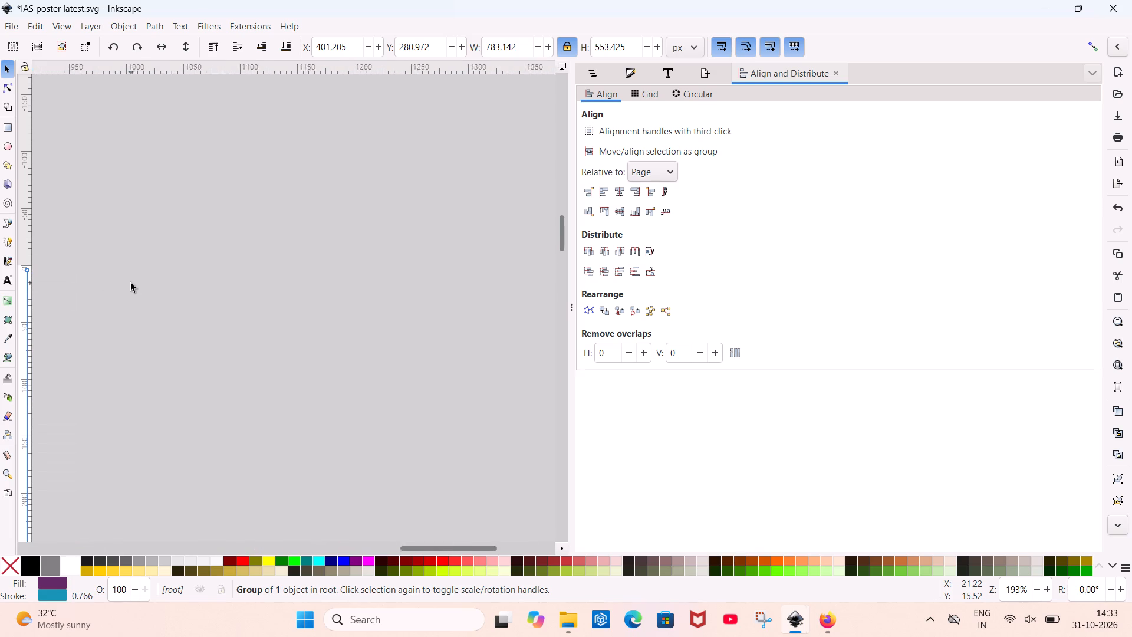
scroll(131, 283, left, 8)
scroll(131, 283, right, 20)
scroll(131, 283, right, 6)
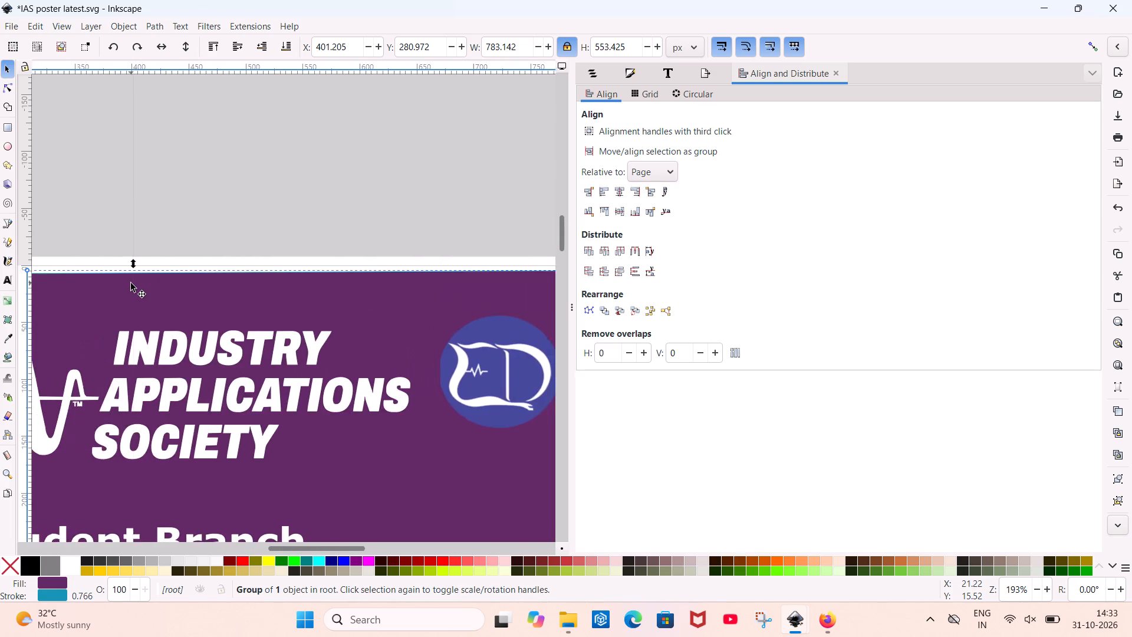
scroll(131, 283, right, 16)
Stretch the purple header background upward from its top edge to a height of about 560 px.
click(131, 283)
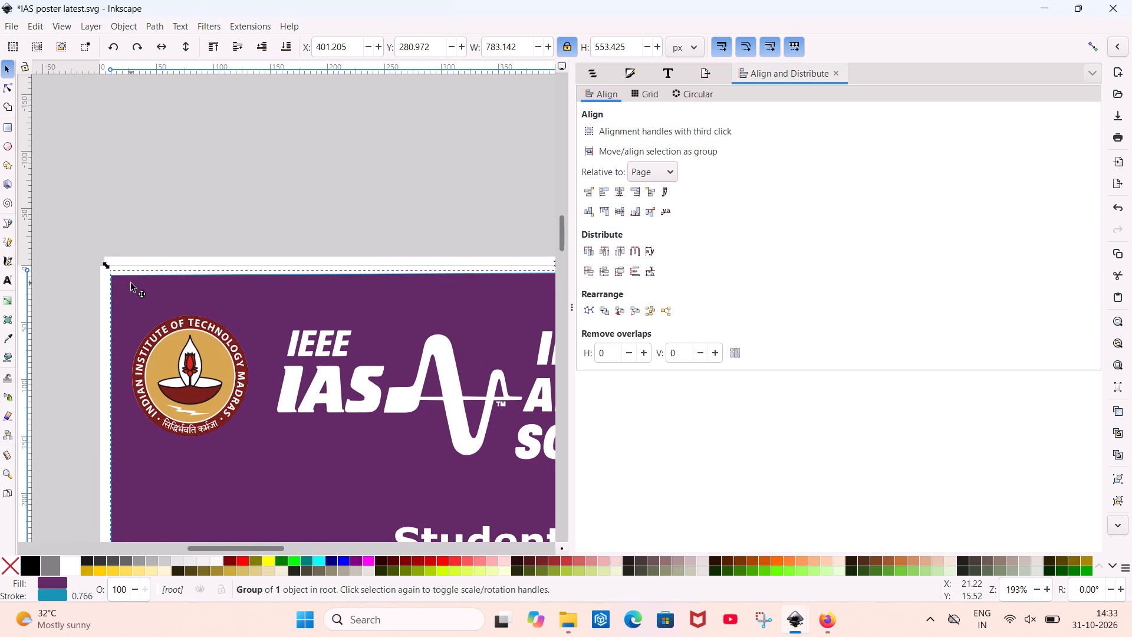
click(121, 283)
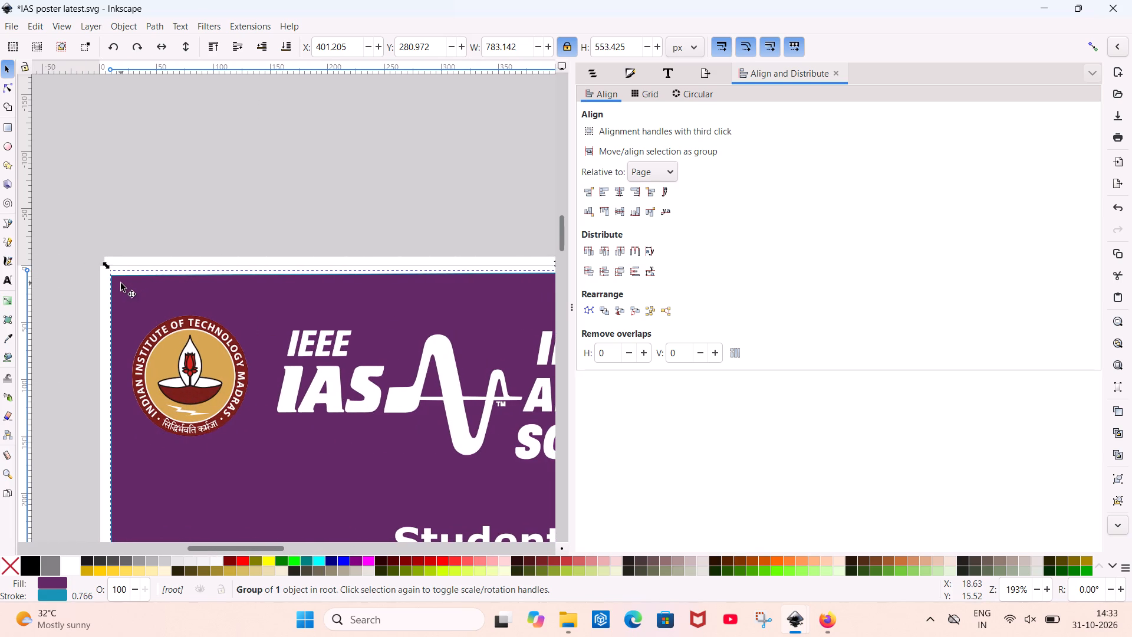
click(121, 283)
click(114, 284)
scroll(106, 268, left, 1)
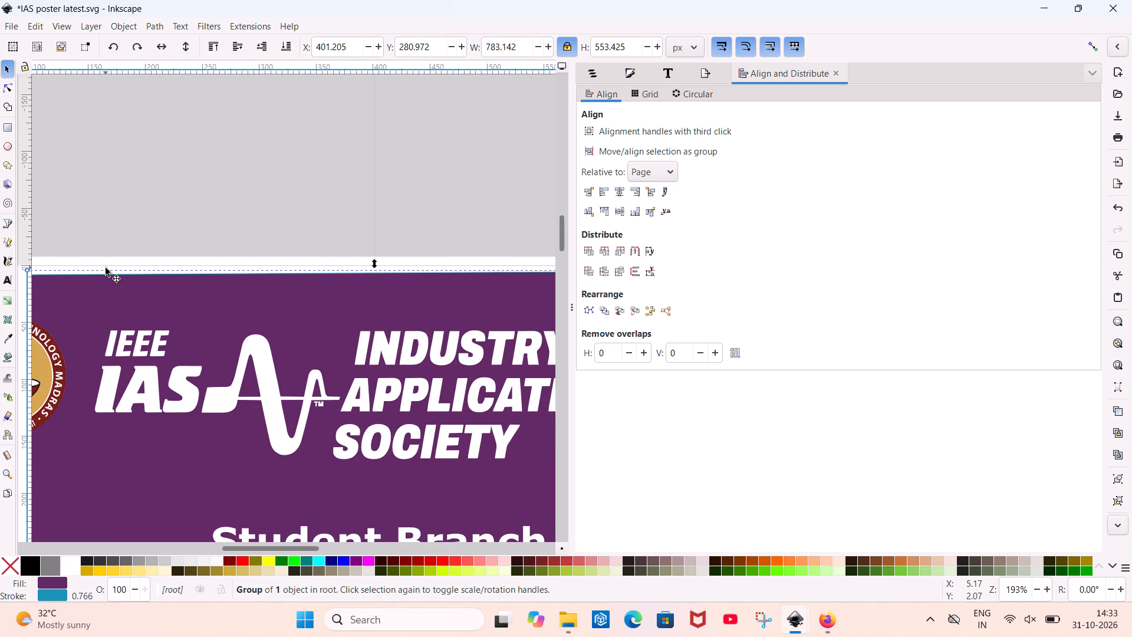
drag(373, 267, 374, 261)
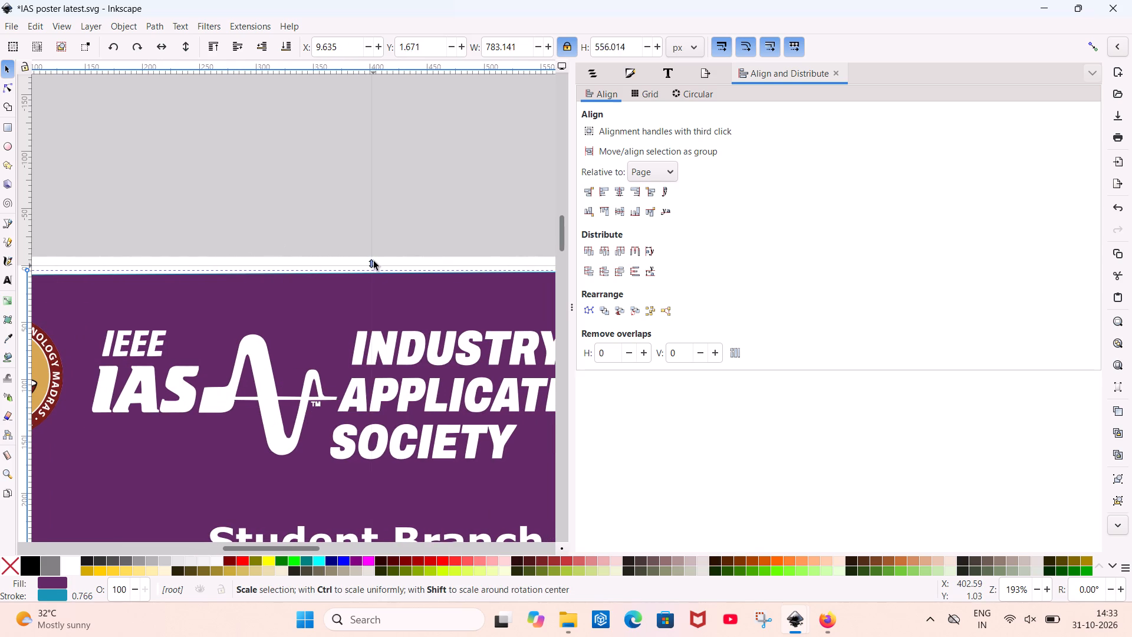
drag(374, 261, 375, 259)
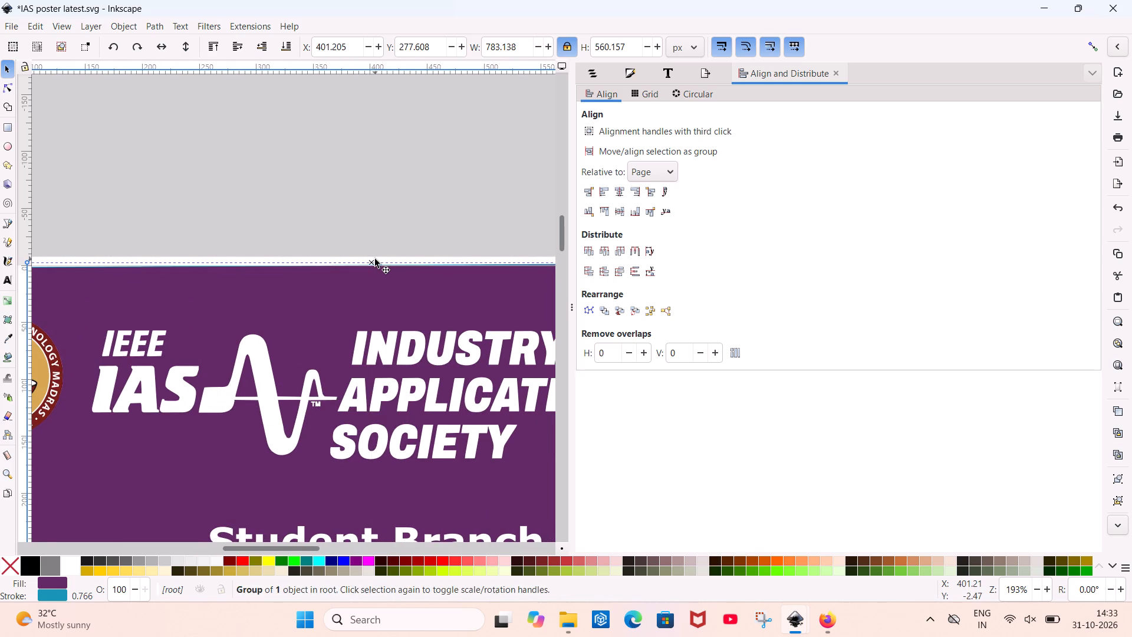
Inspect the stretched header background's top edge and corners up close for its alignment with the page's top edge.
scroll(375, 259, right, 3)
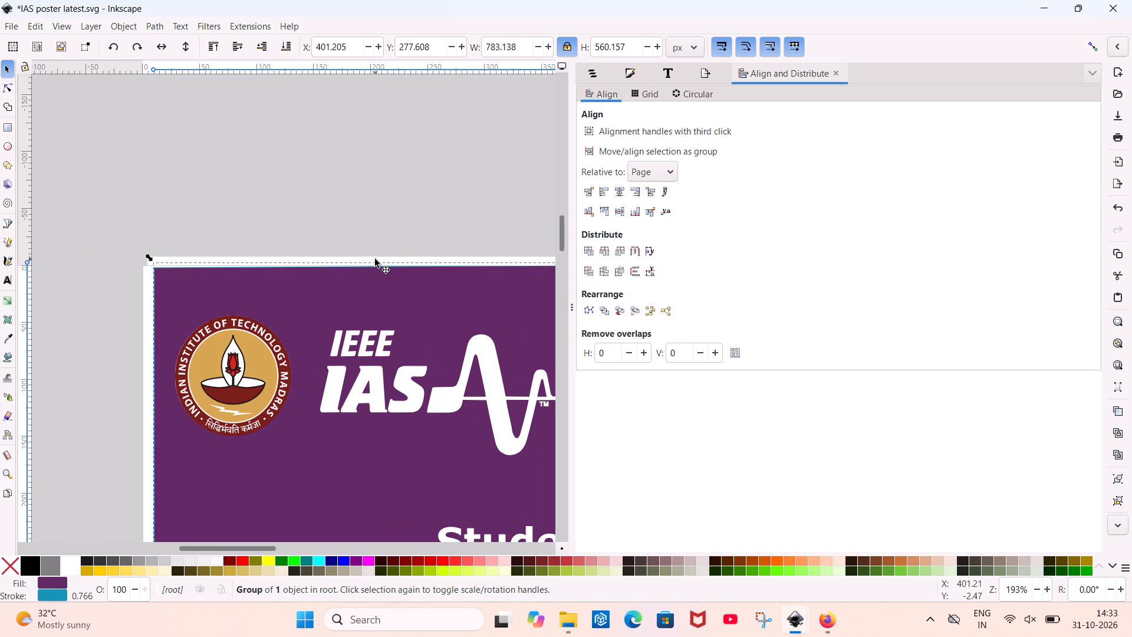
ctrl+scroll(375, 259, up, 2)
scroll(375, 259, right, 1)
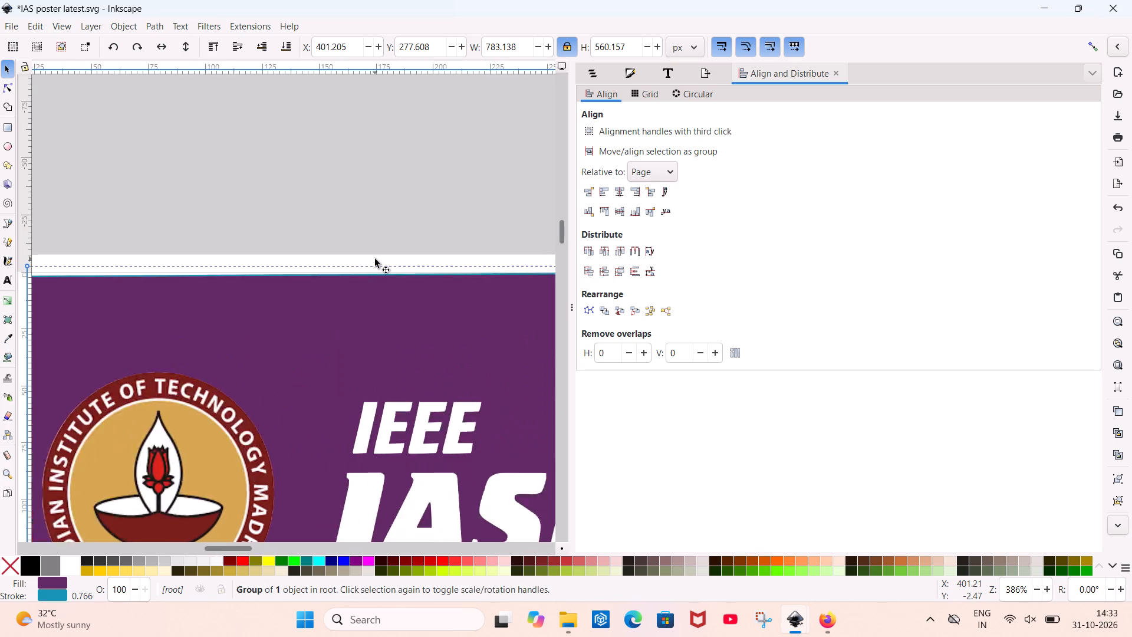
scroll(375, 259, right, 1)
click(268, 302)
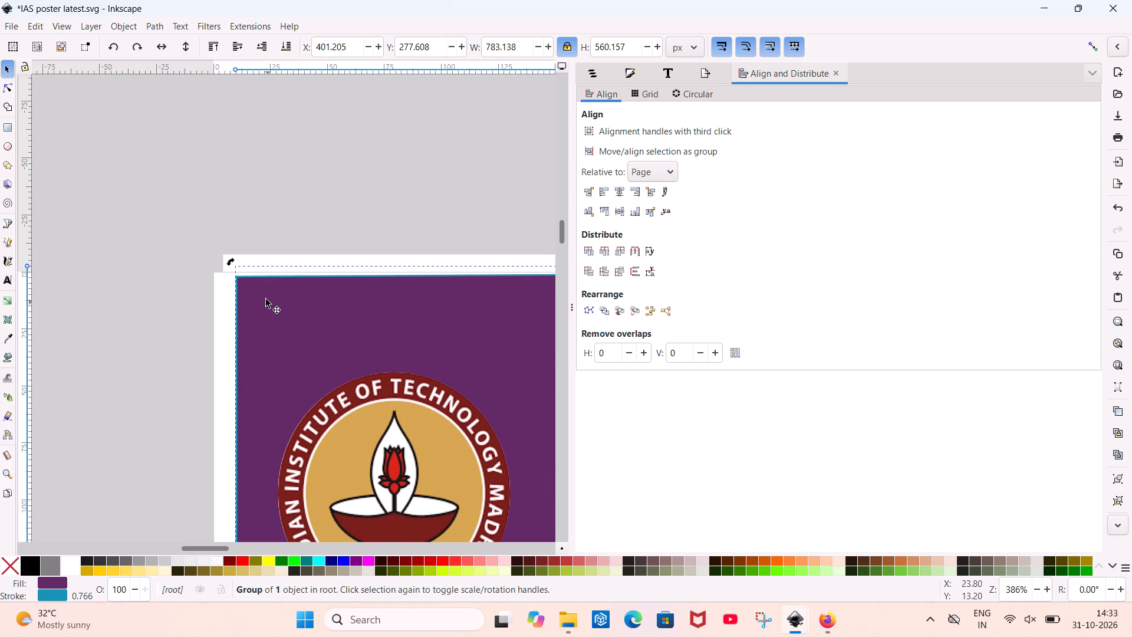
ctrl+scroll(264, 294, up, 4)
scroll(264, 294, left, 1)
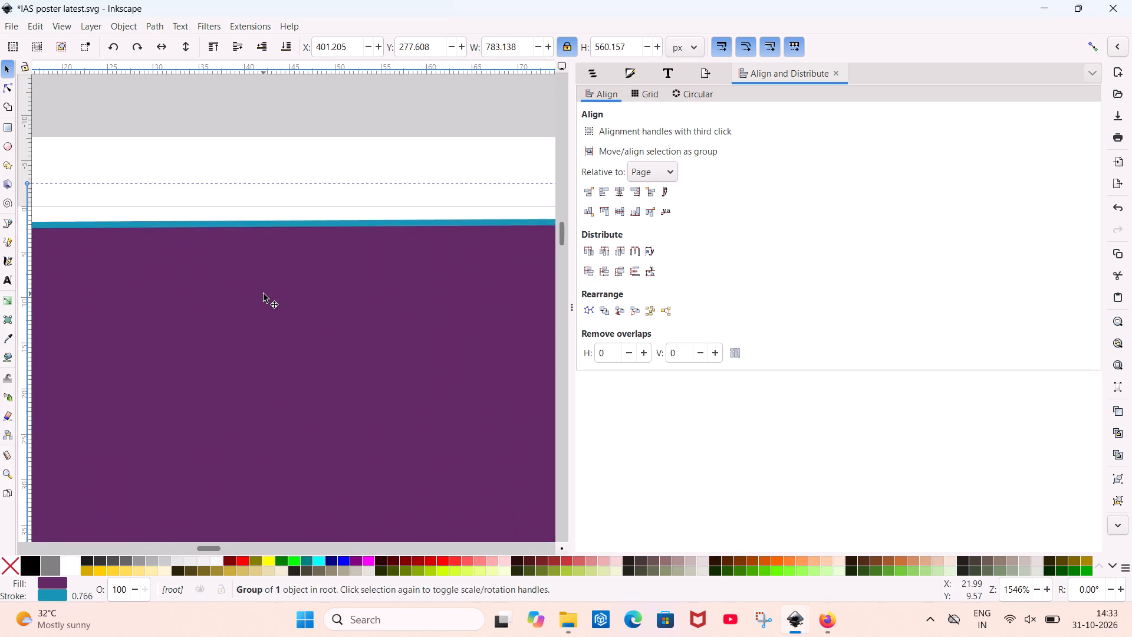
scroll(264, 294, left, 7)
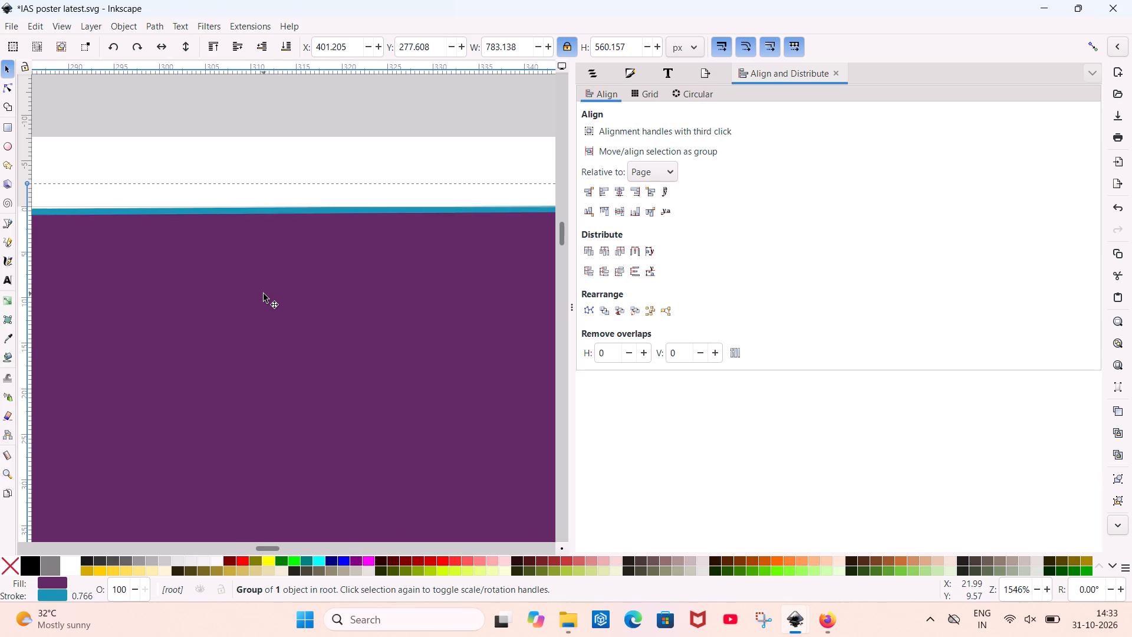
scroll(264, 294, left, 2)
ctrl+scroll(264, 294, down, 5)
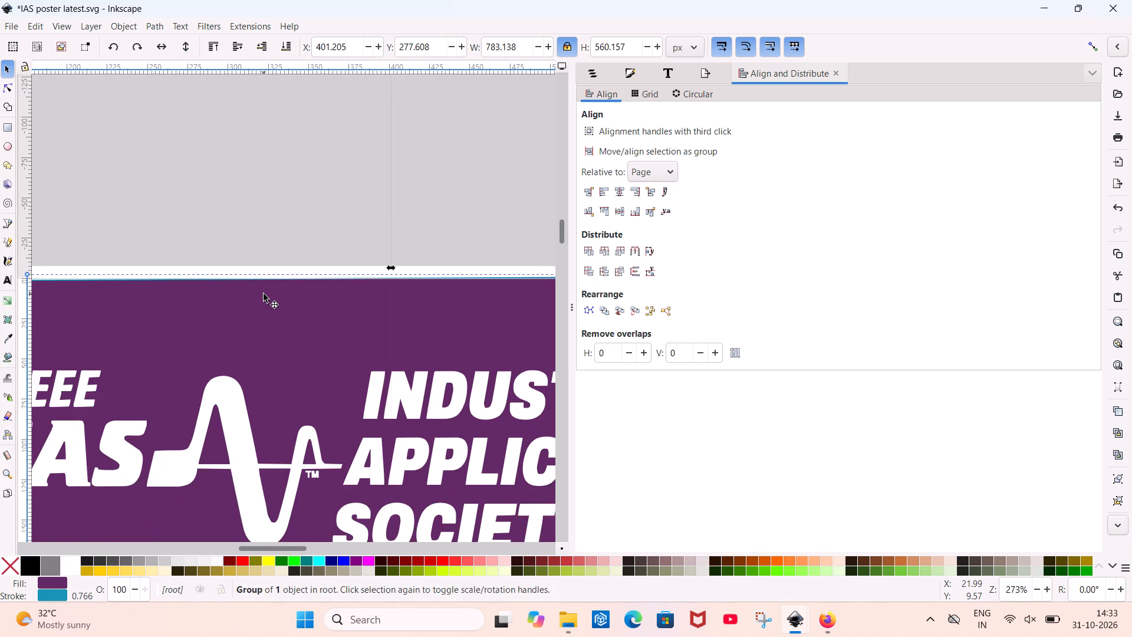
ctrl+scroll(264, 294, down, 3)
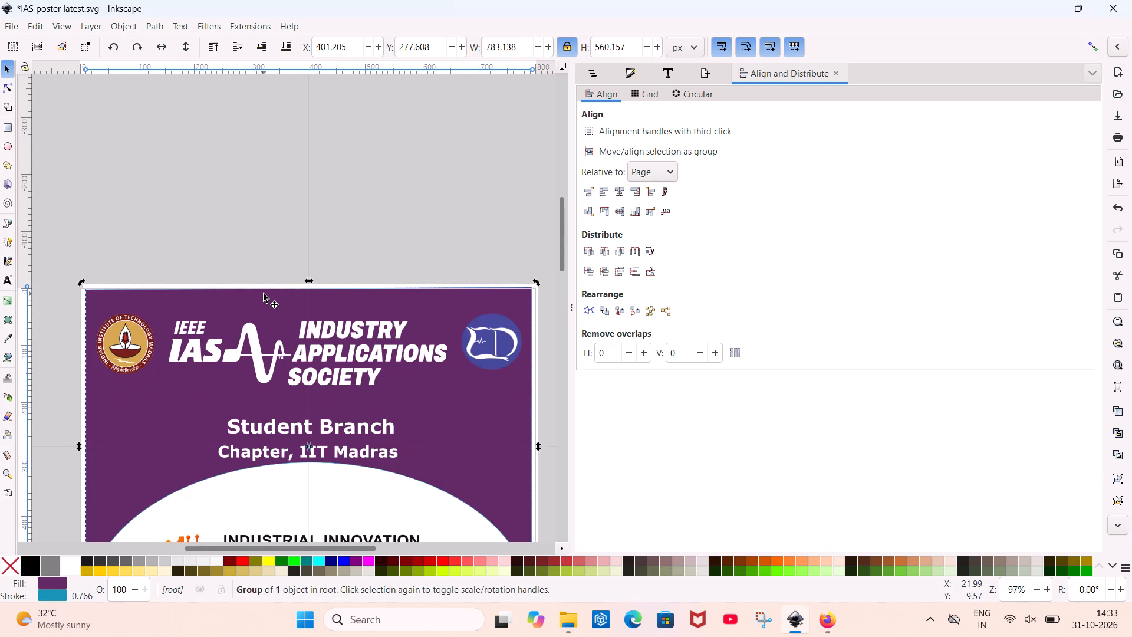
scroll(264, 294, right, 1)
scroll(220, 314, left, 1)
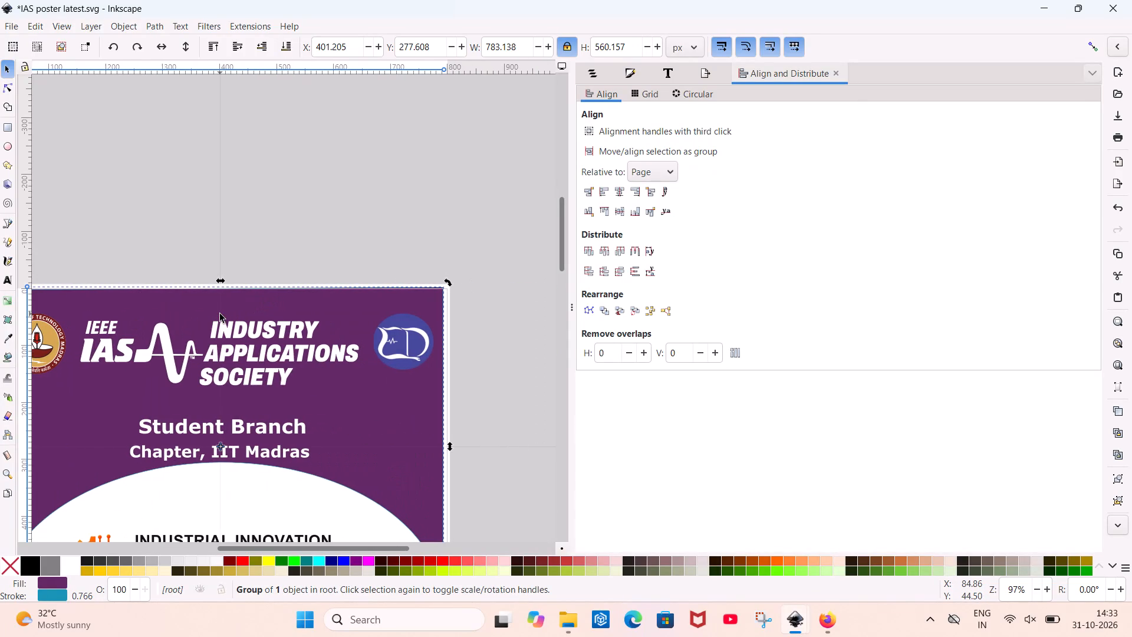
Edit the header background's nodes and move its upper-left corner node up to the page's top edge, at about Y 0 px.
click(439, 288)
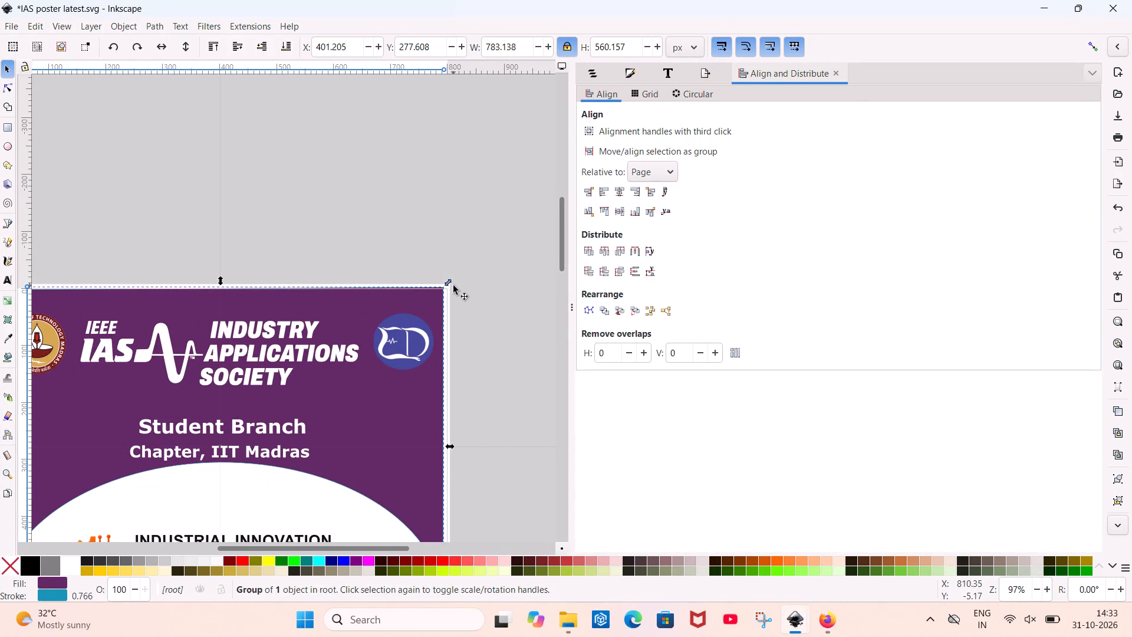
click(14, 86)
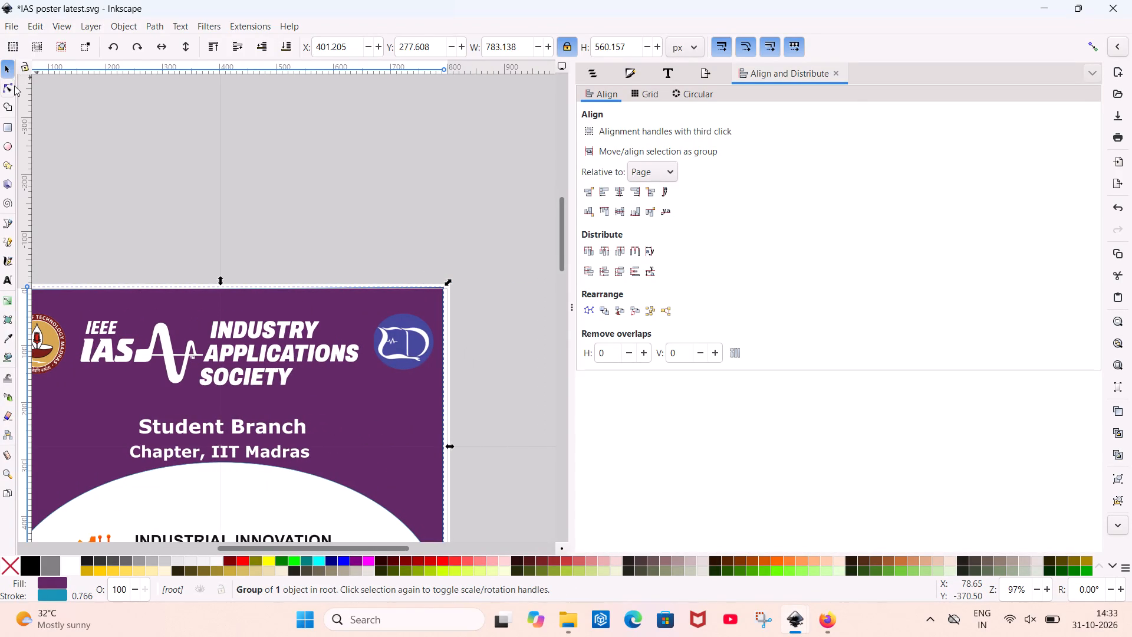
scroll(225, 179, right, 1)
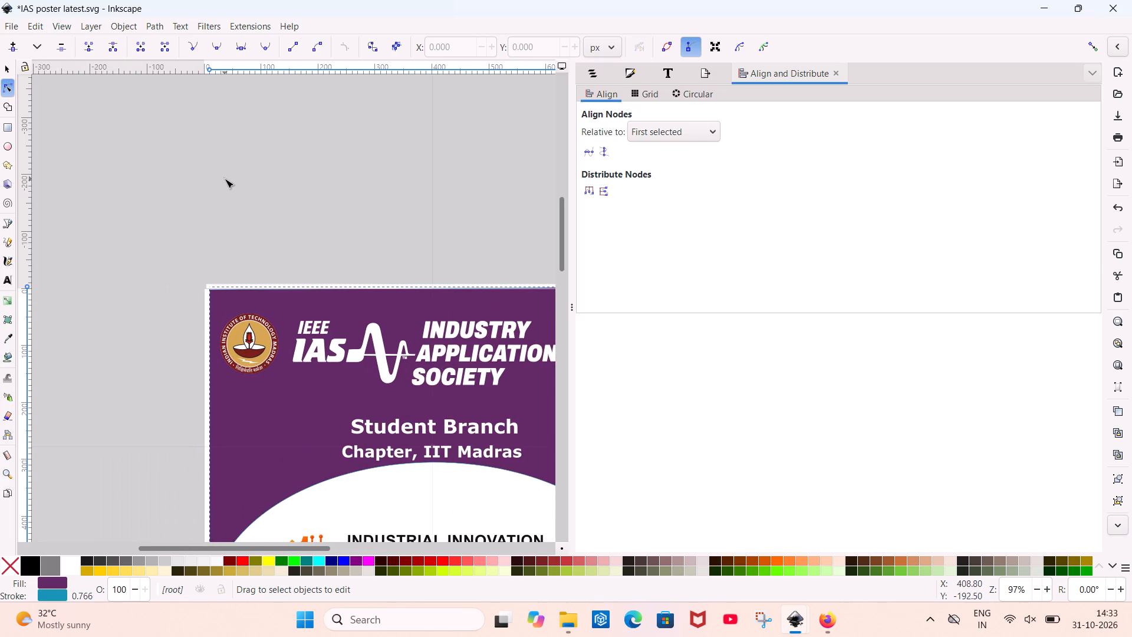
ctrl+scroll(202, 266, up, 4)
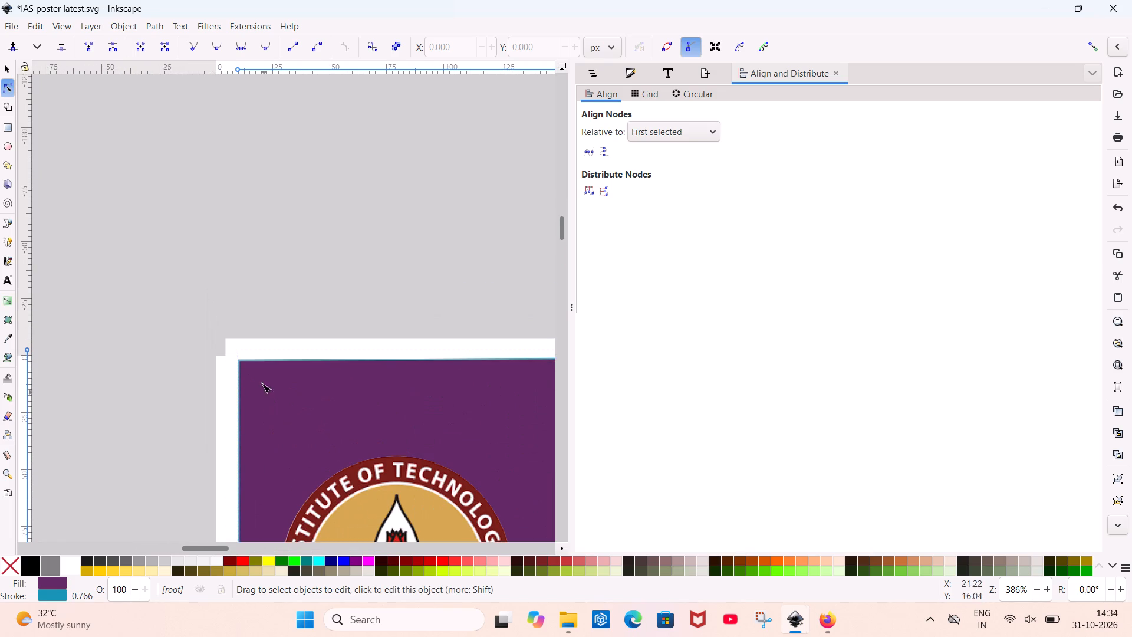
drag(258, 359, 256, 352)
click(256, 352)
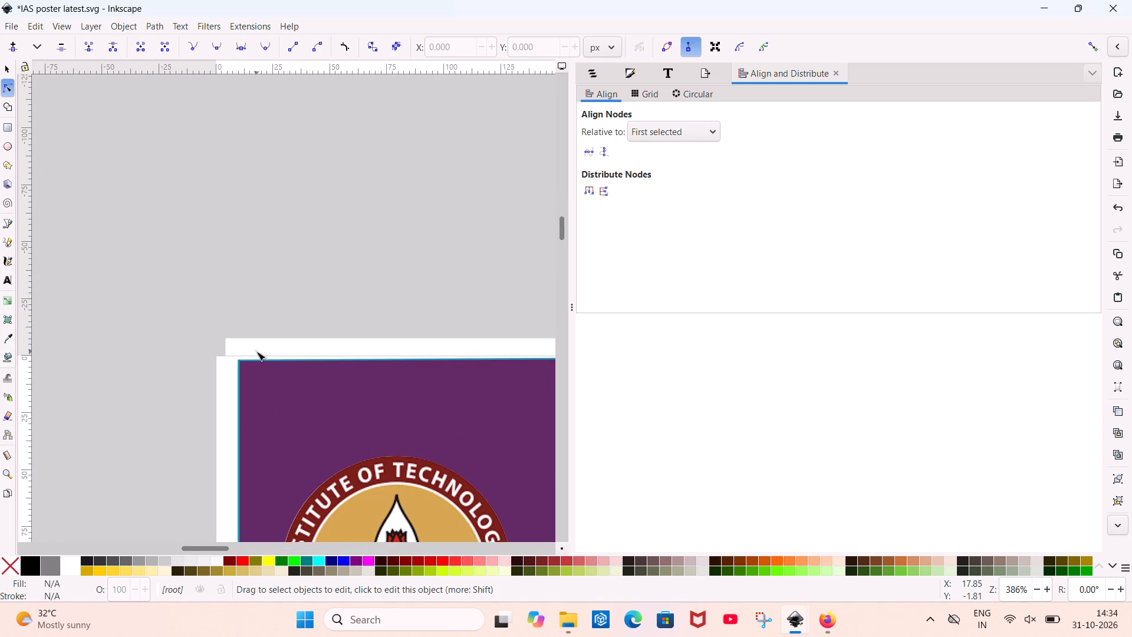
click(252, 366)
click(252, 366)
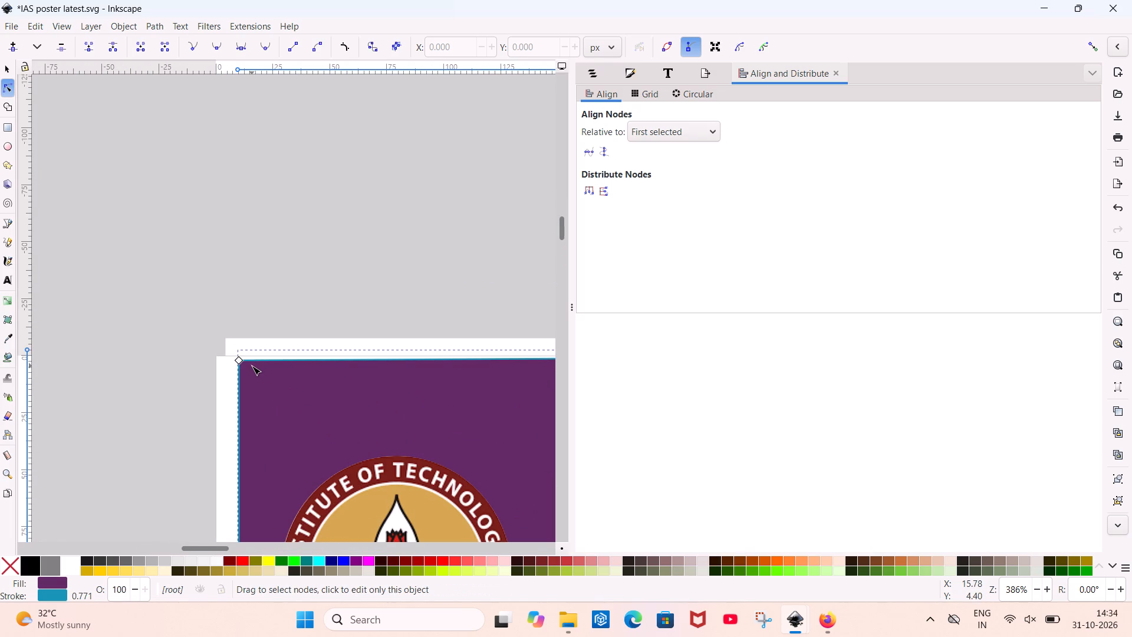
click(238, 362)
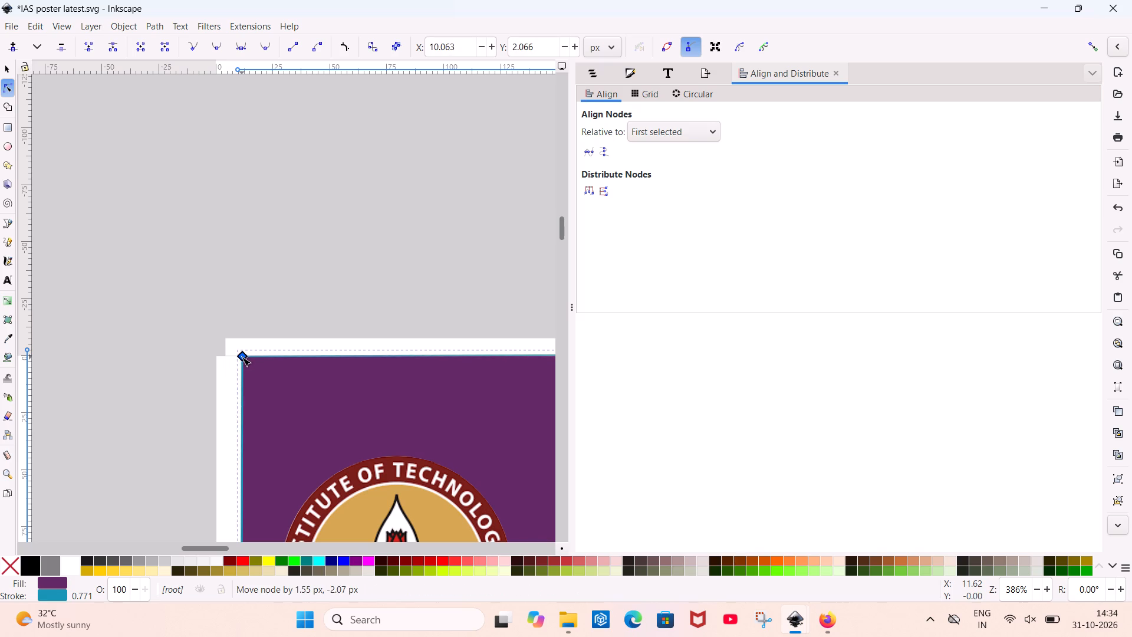
Move the header background's upper-right corner node down to about X 792 px, Y 0.7 px, level with the page's top edge.
scroll(239, 358, left, 1)
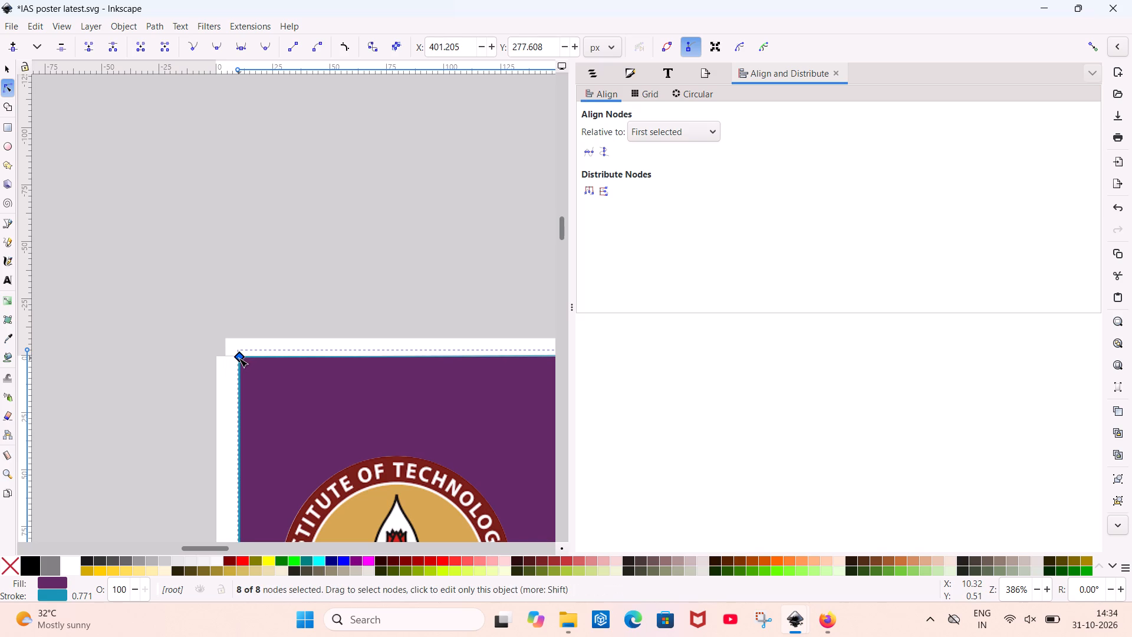
scroll(239, 358, left, 1)
scroll(379, 416, left, 5)
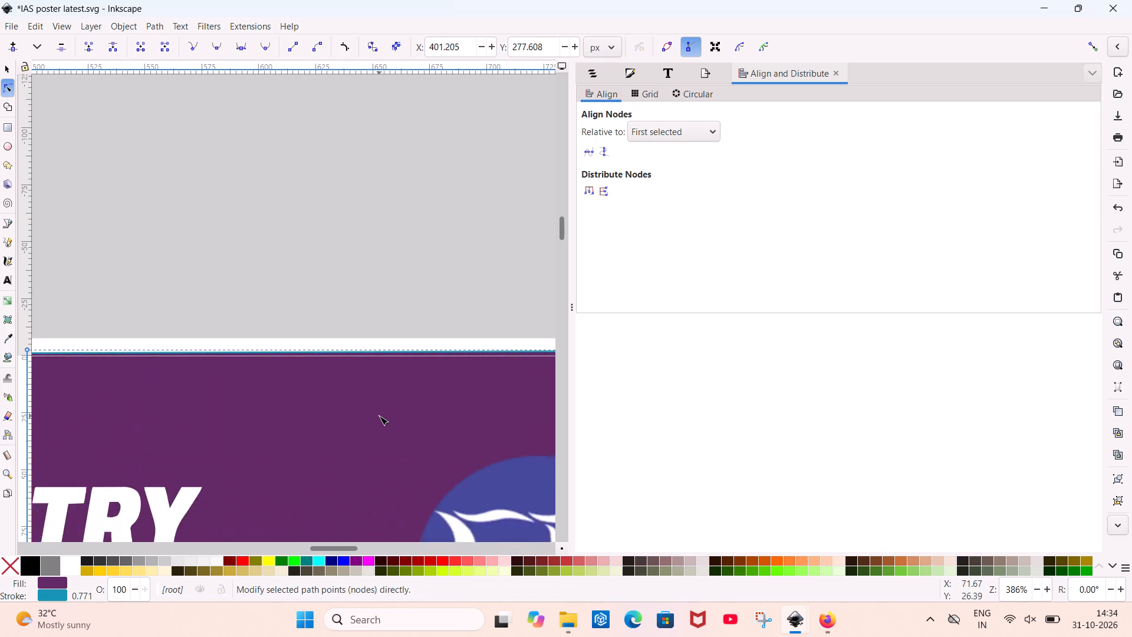
scroll(379, 416, left, 2)
drag(346, 352, 347, 358)
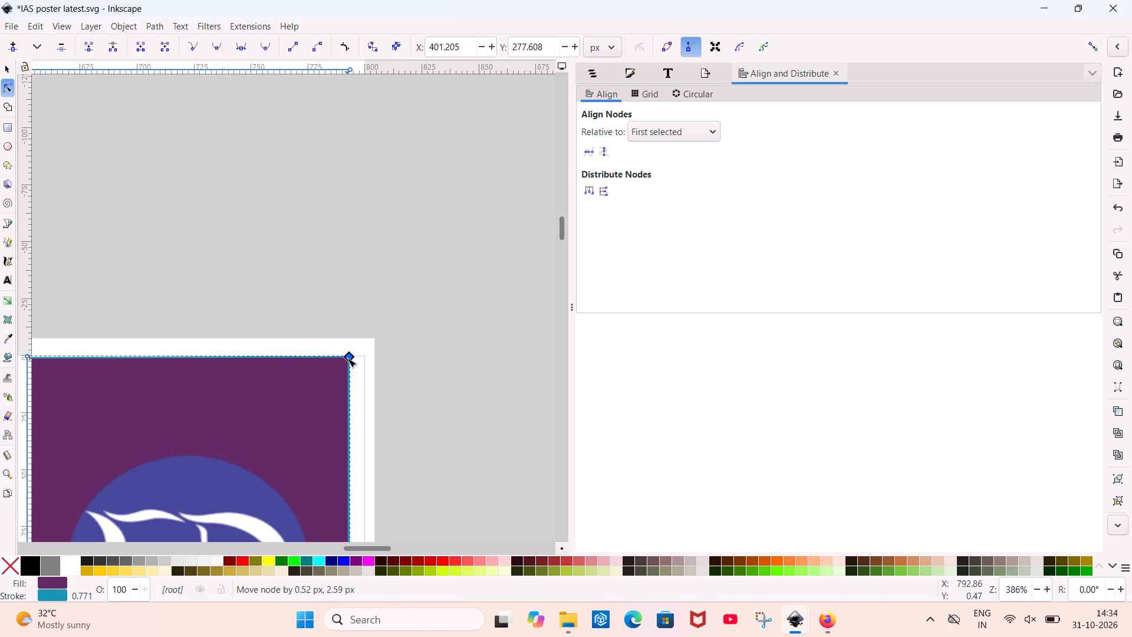
drag(347, 358, 347, 359)
click(347, 359)
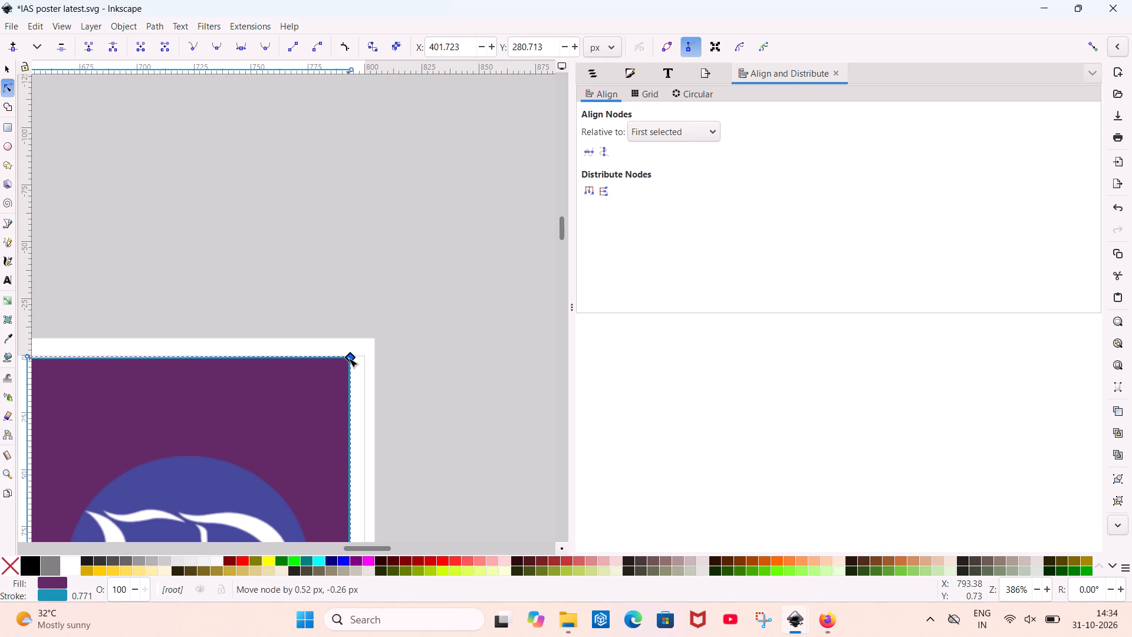
scroll(346, 358, down, 1)
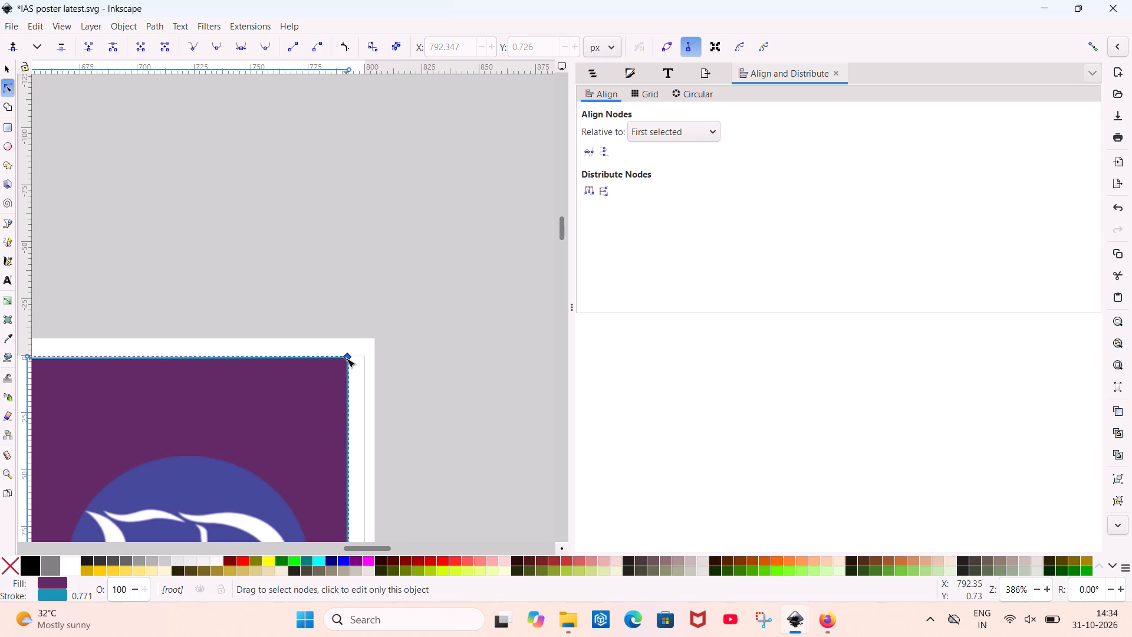
ctrl+scroll(346, 358, down, 4)
click(373, 180)
Check the header background's top edge at both upper corners against the page's top edge.
ctrl+scroll(373, 180, down, 1)
scroll(373, 180, right, 3)
scroll(373, 180, left, 1)
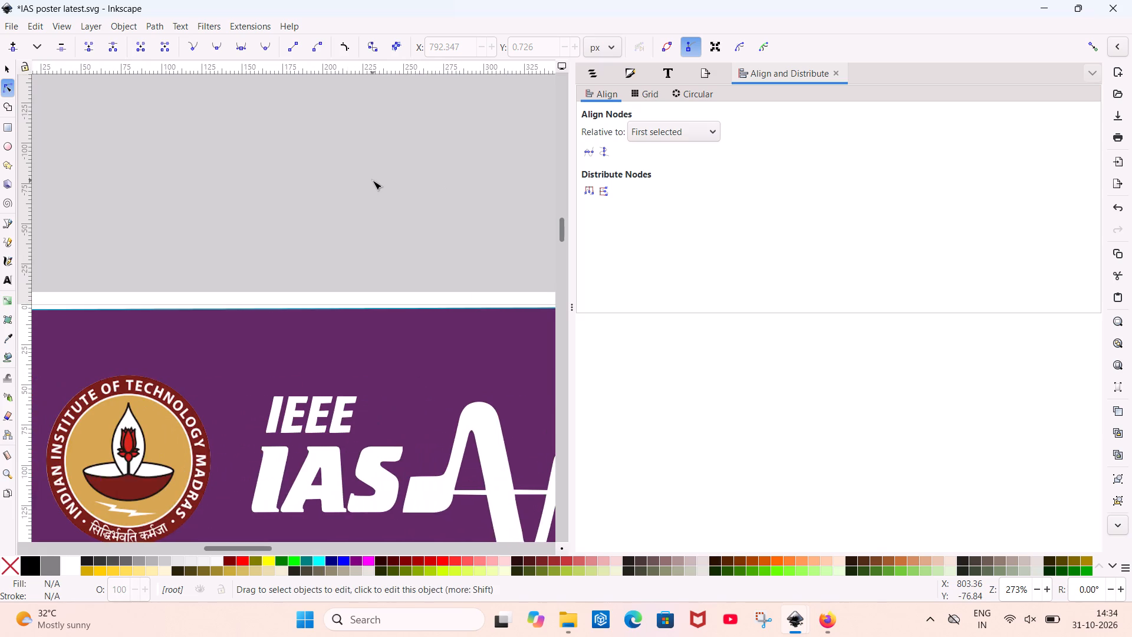
scroll(373, 180, left, 2)
scroll(373, 180, right, 3)
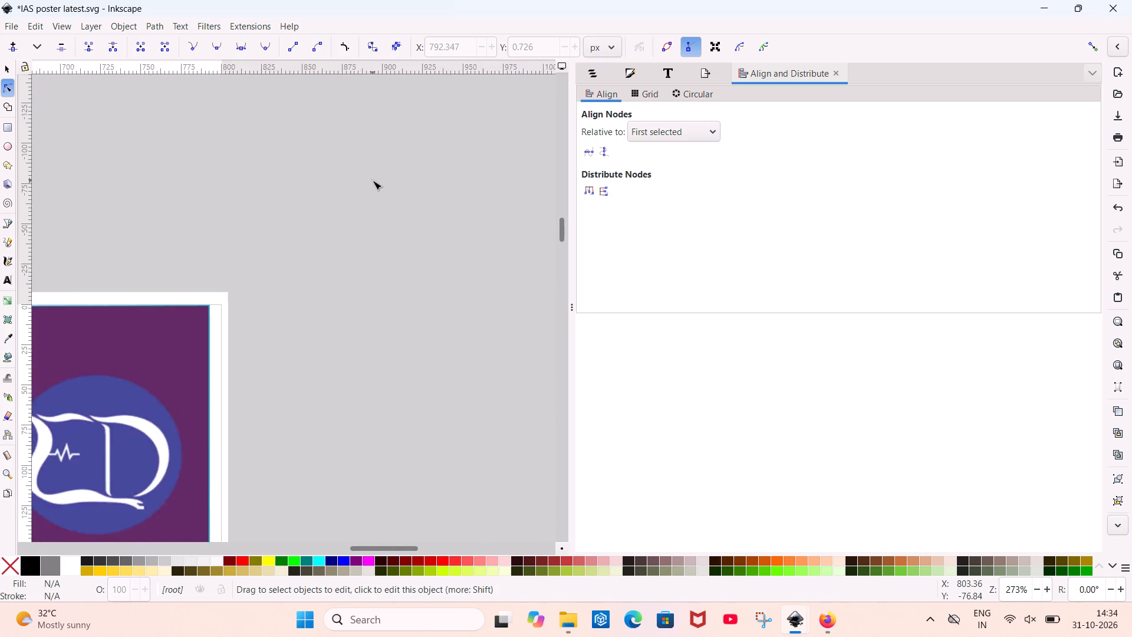
scroll(373, 180, right, 4)
scroll(373, 180, left, 3)
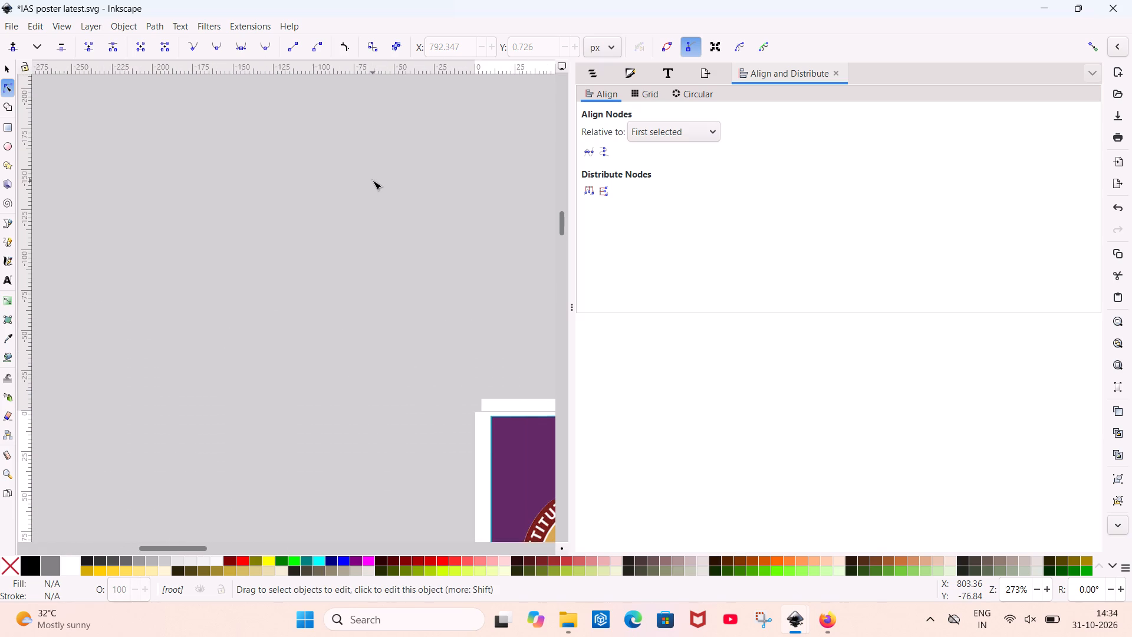
Move the header background's upper-left corner node straight up to the page's top edge, at about Y 0.07 px.
scroll(373, 180, left, 2)
click(223, 437)
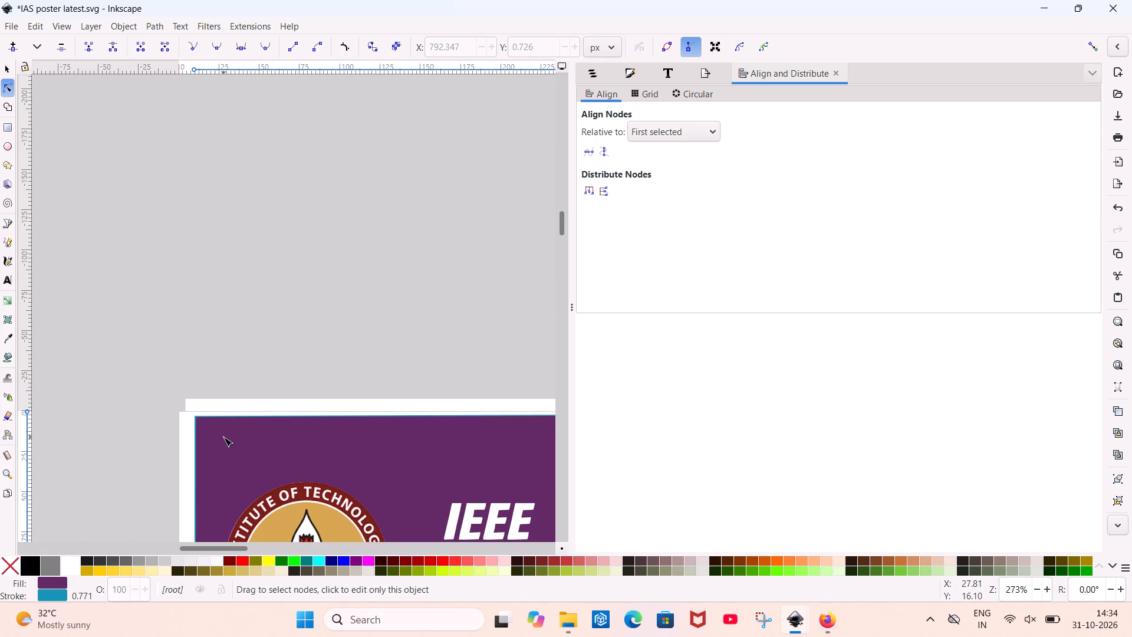
click(195, 418)
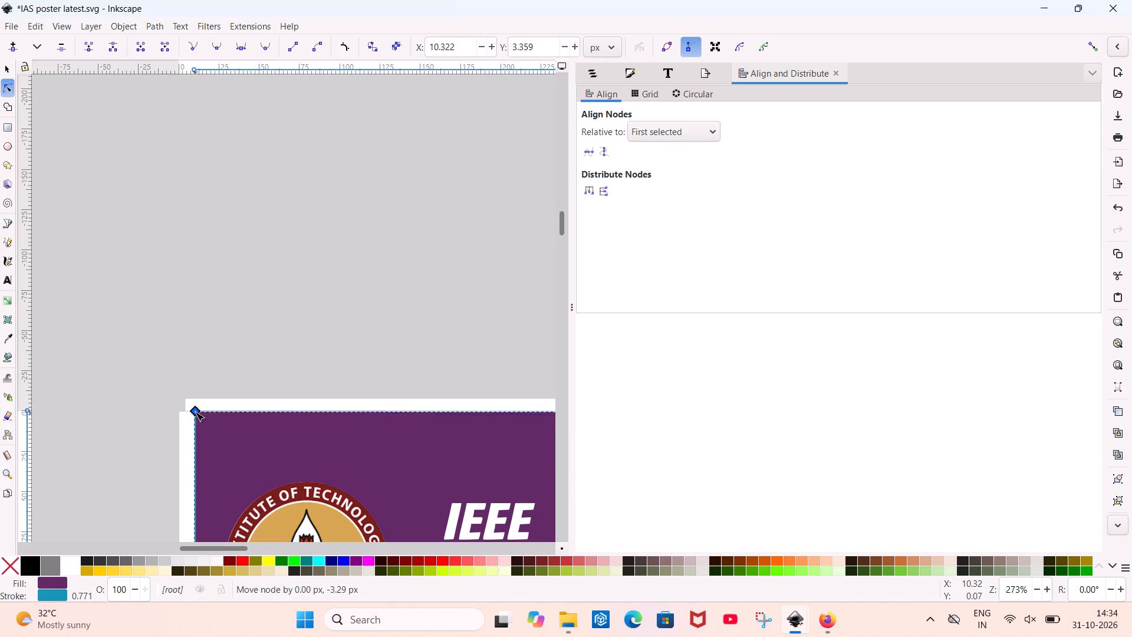
scroll(195, 413, left, 2)
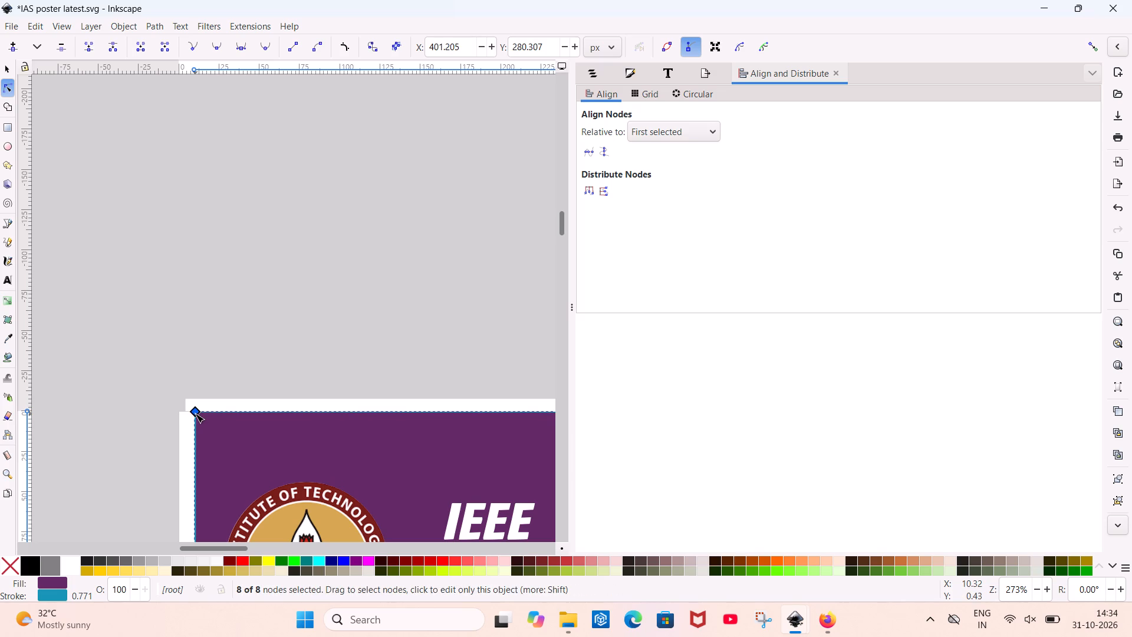
ctrl+scroll(195, 413, down, 5)
click(282, 258)
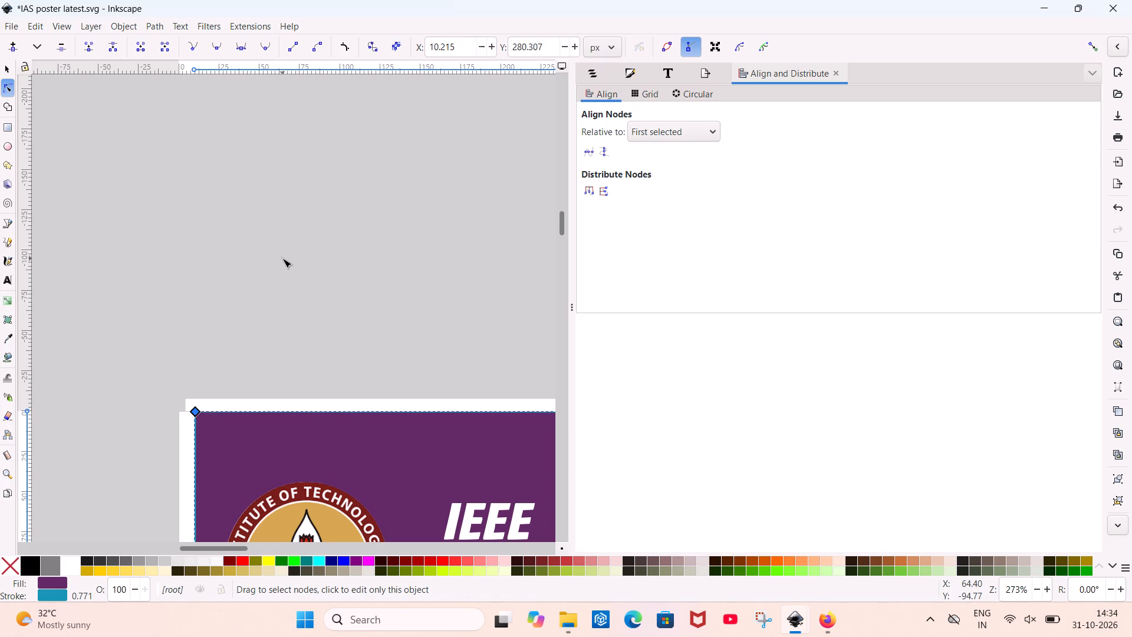
scroll(282, 258, left, 5)
scroll(282, 258, right, 1)
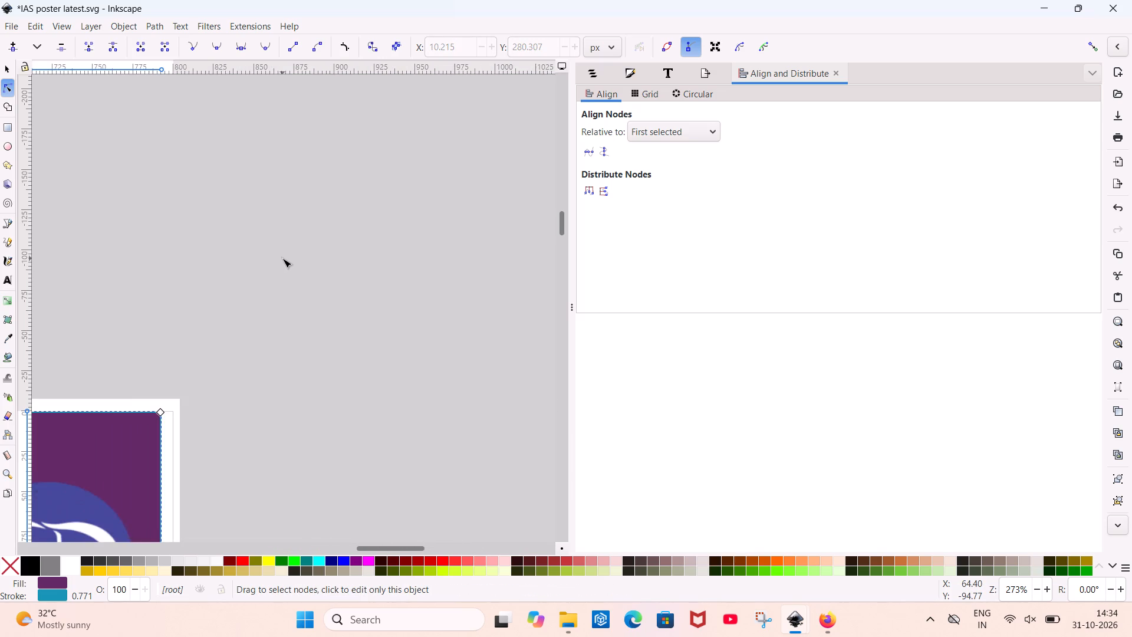
scroll(282, 258, right, 1)
click(282, 258)
Save the poster drawing.
ctrl+scroll(282, 258, down, 2)
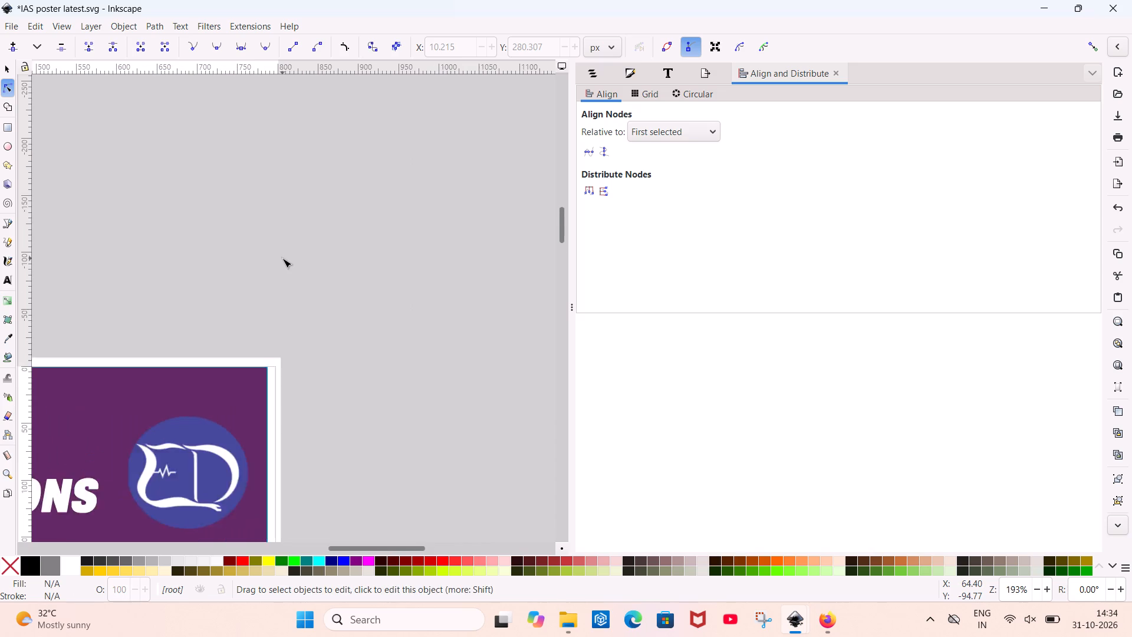
ctrl+scroll(282, 258, down, 4)
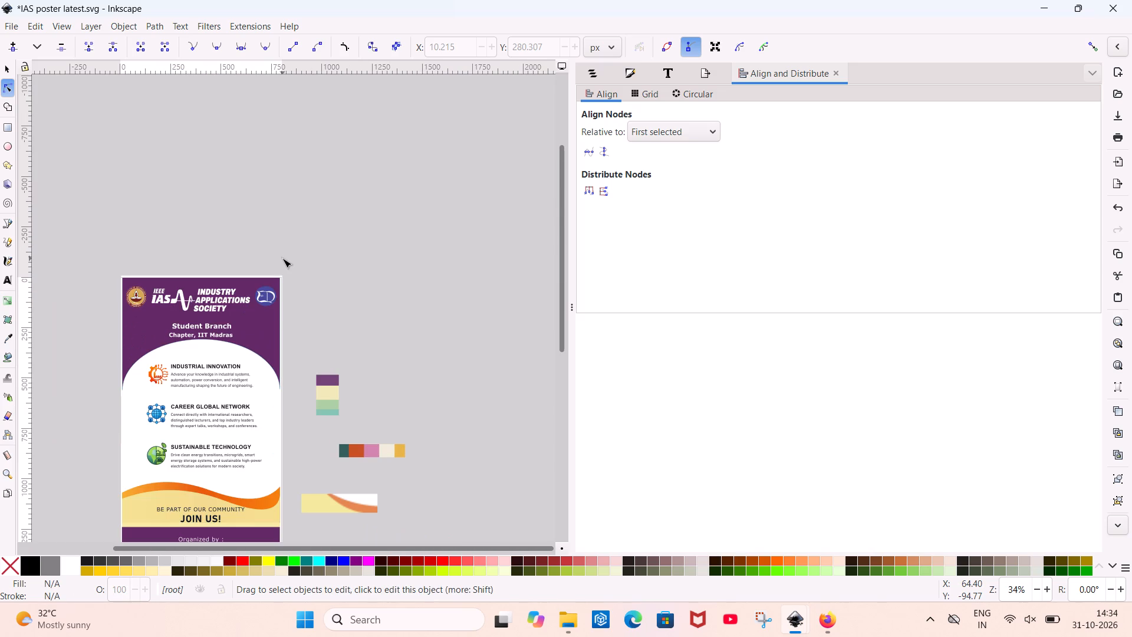
key(ctrl+s)
key(ctrl+s)
Examine the header background's side edges and lower tips against the page borders, and look over the rest of the poster.
ctrl+scroll(282, 258, up, 4)
scroll(282, 258, down, 1)
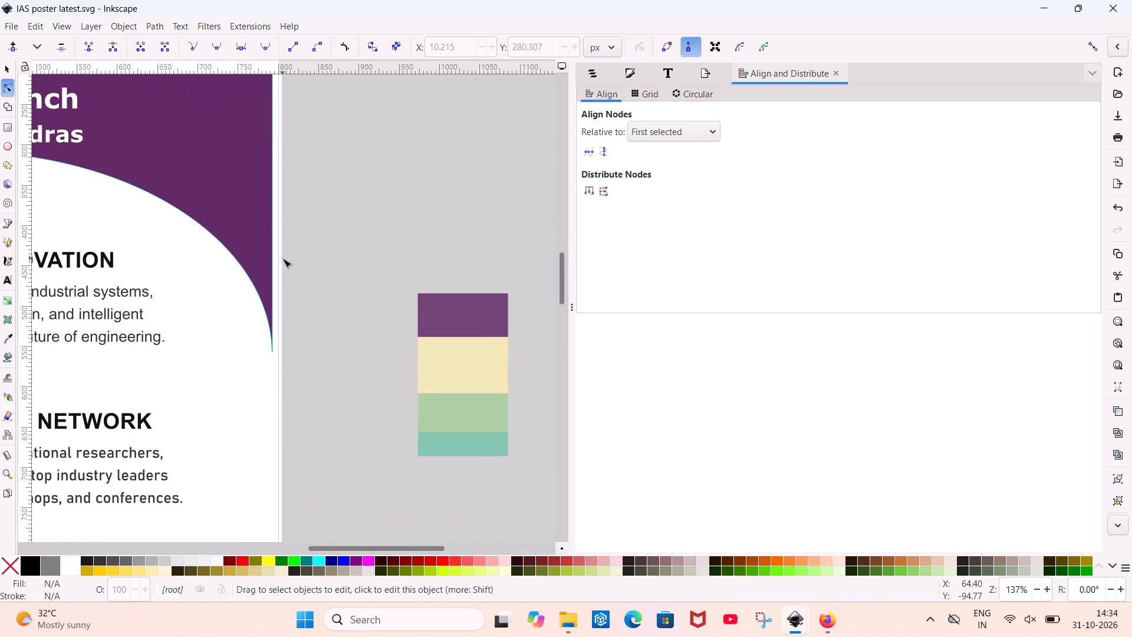
scroll(282, 258, right, 3)
scroll(282, 258, left, 1)
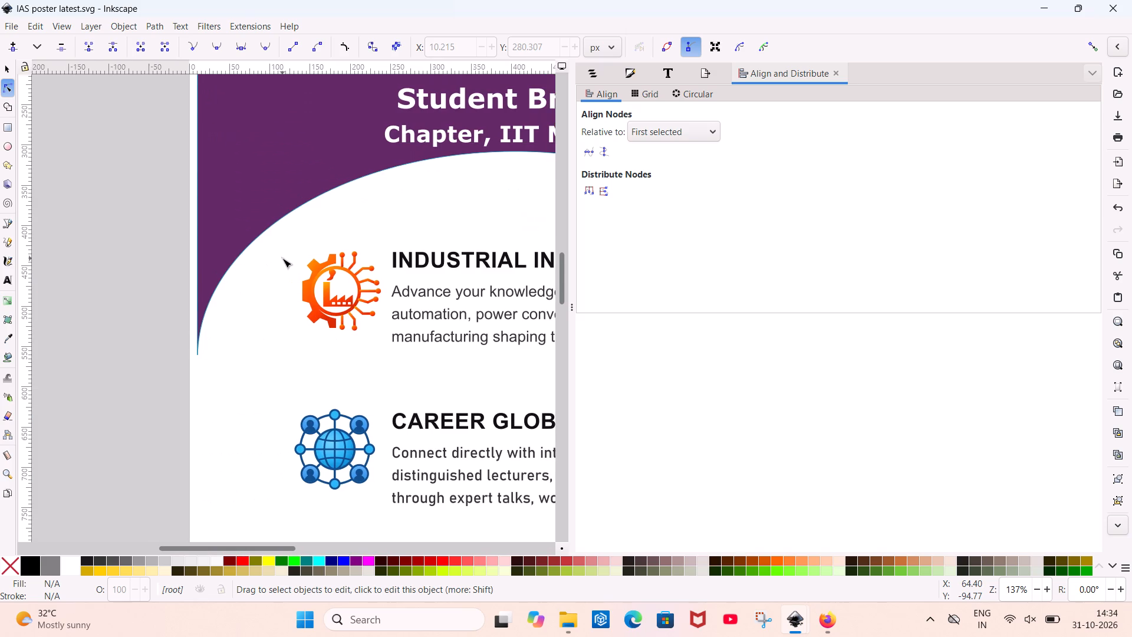
scroll(282, 258, left, 2)
scroll(282, 258, right, 1)
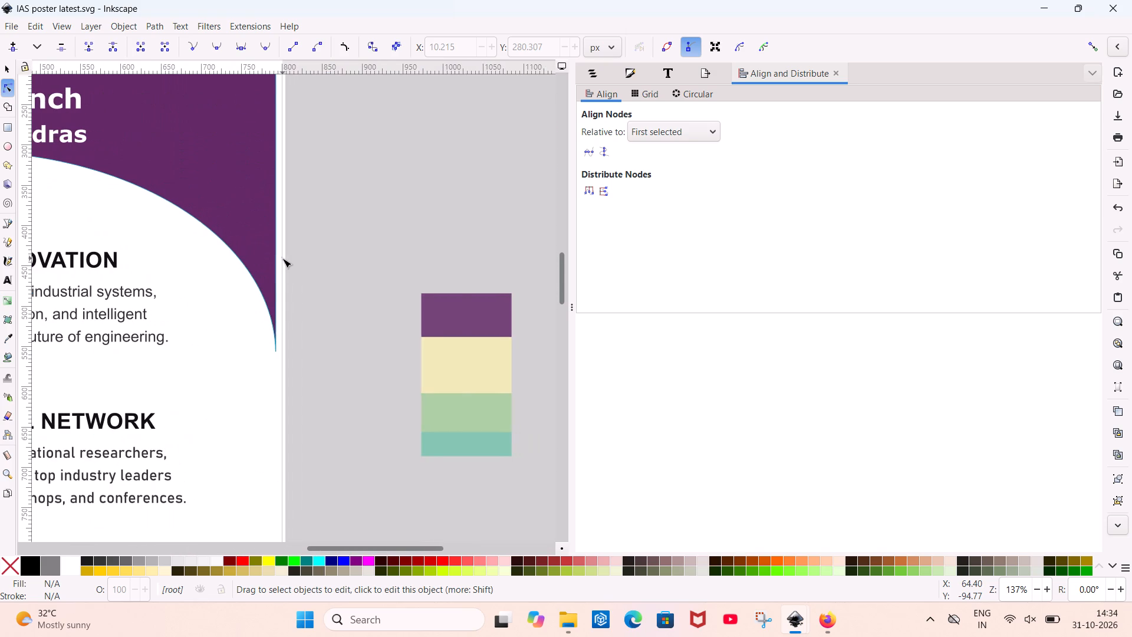
scroll(282, 258, right, 2)
scroll(282, 258, left, 1)
right_click(282, 258)
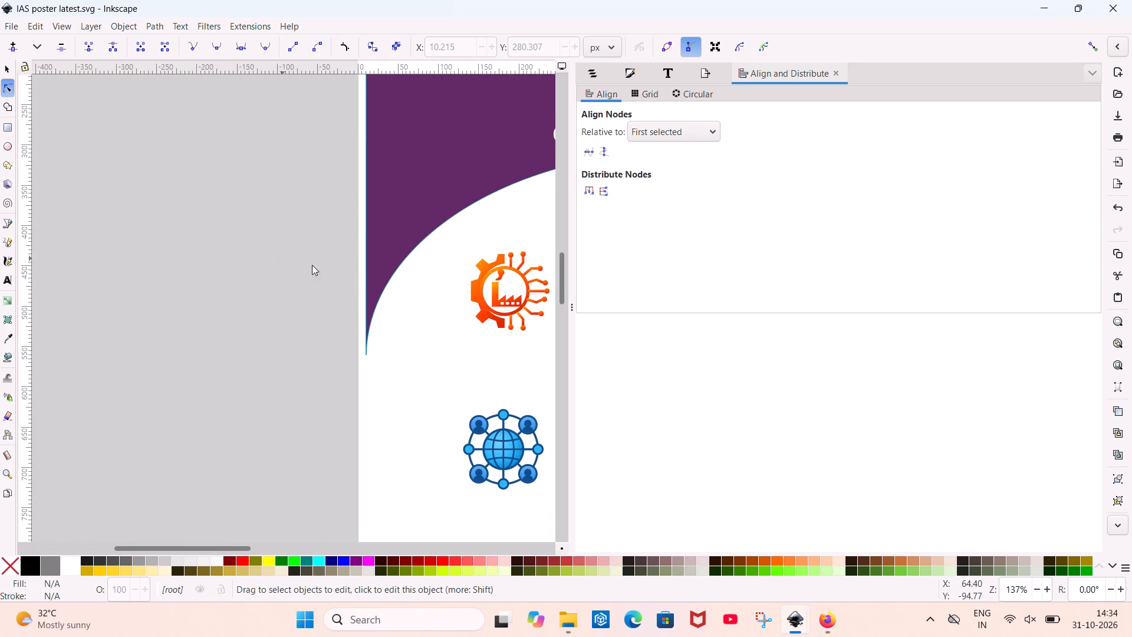
ctrl+scroll(357, 275, up, 2)
click(212, 399)
ctrl+scroll(437, 309, up, 2)
click(357, 351)
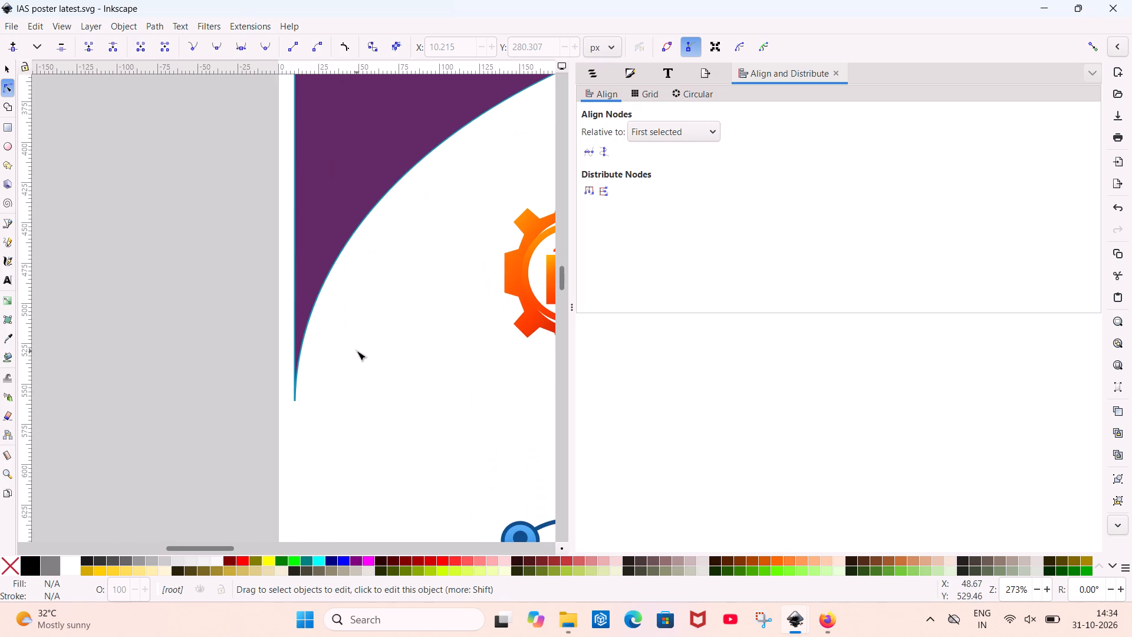
scroll(357, 351, left, 6)
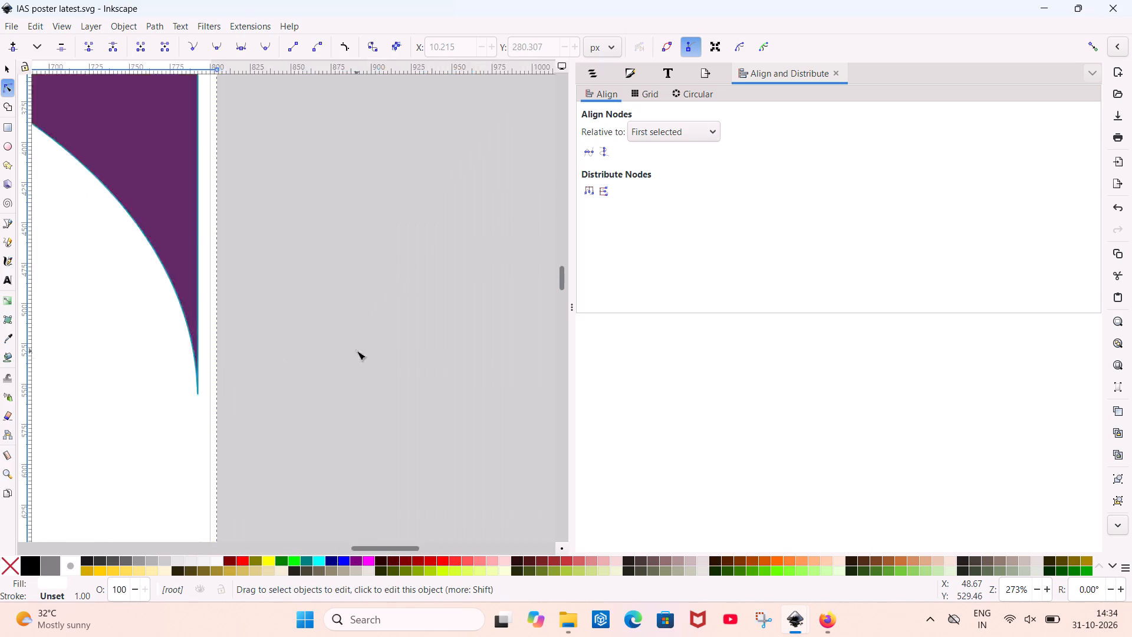
scroll(357, 351, left, 1)
scroll(357, 351, right, 2)
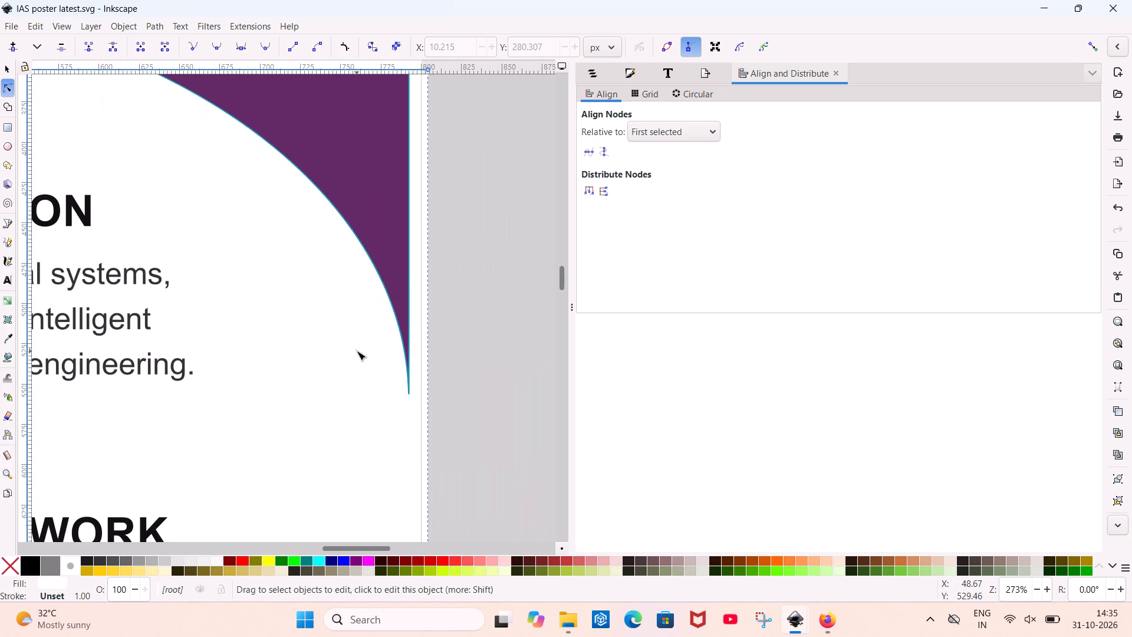
scroll(357, 351, right, 2)
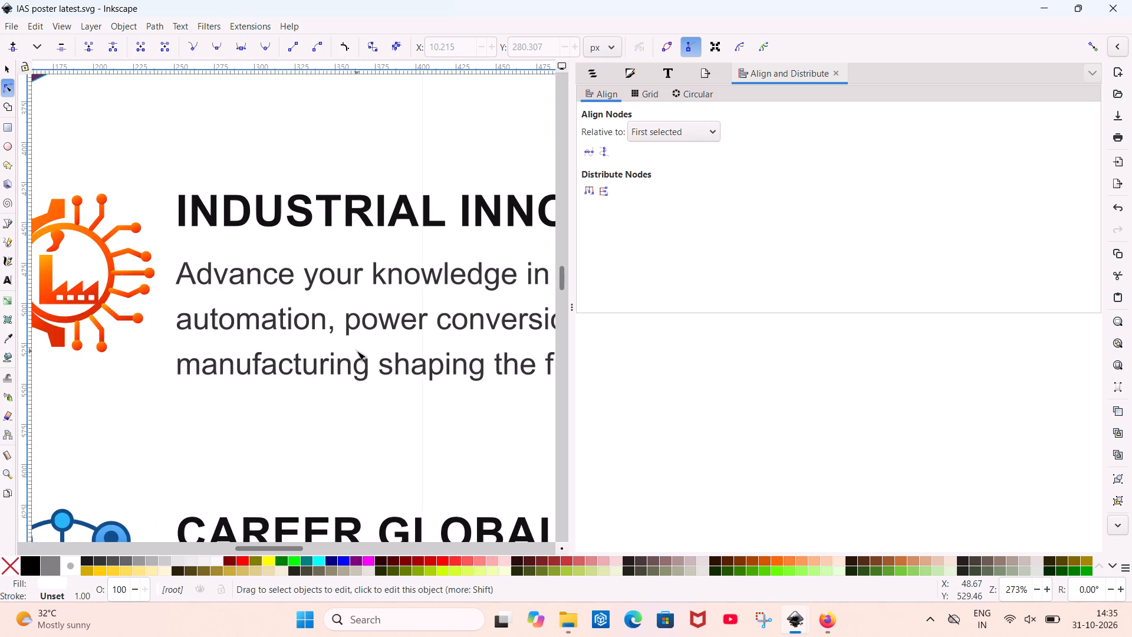
scroll(357, 351, right, 2)
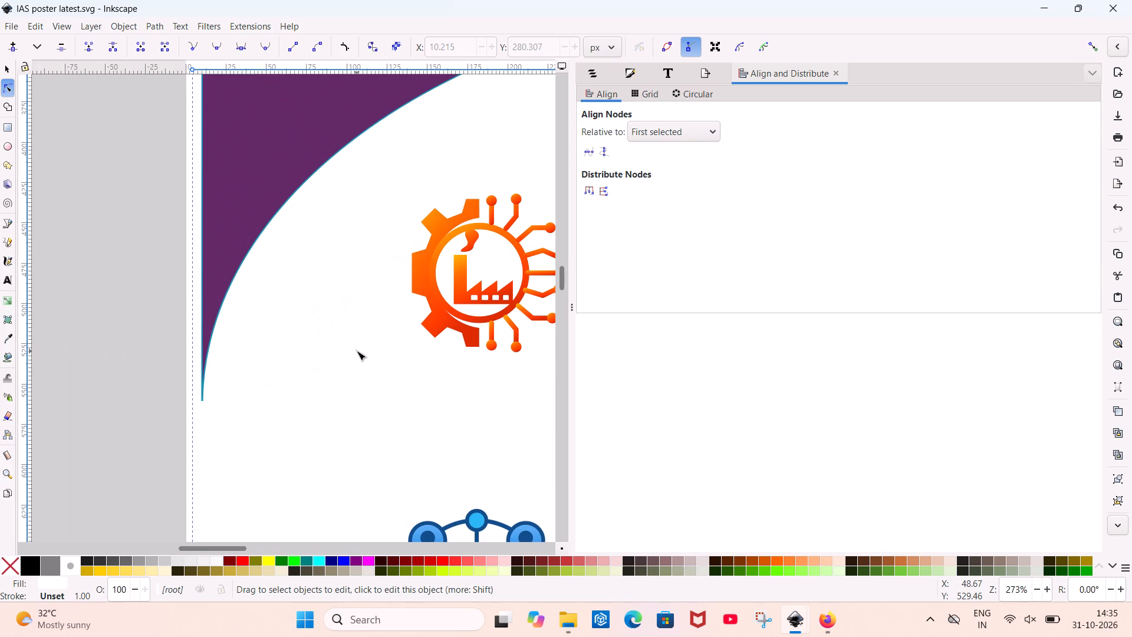
ctrl+scroll(357, 351, down, 3)
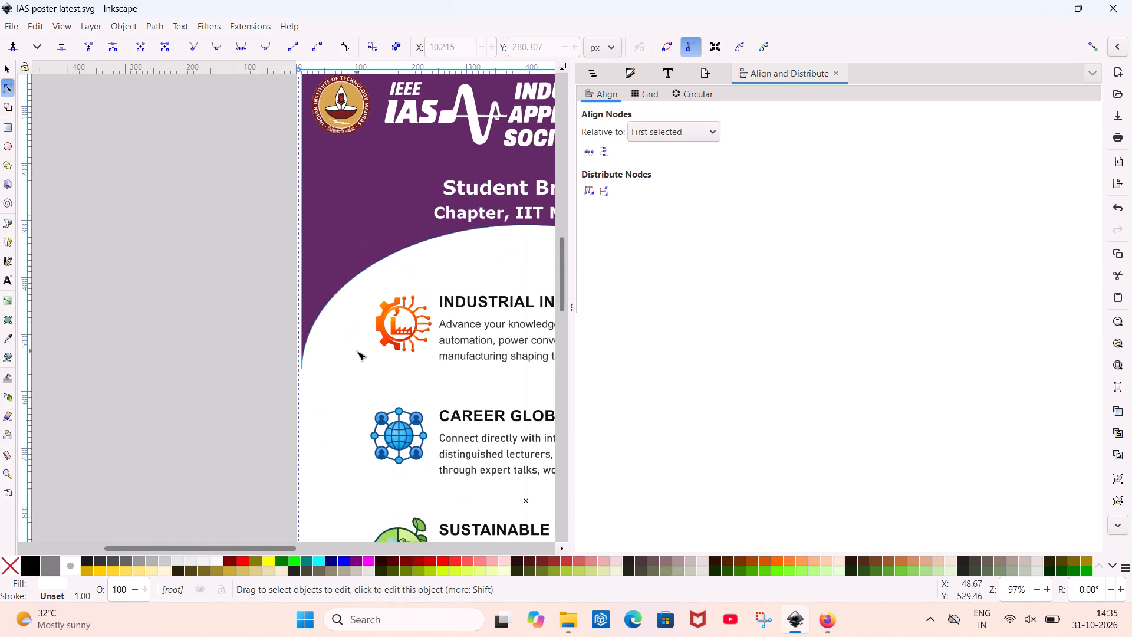
scroll(357, 351, left, 1)
scroll(357, 351, down, 1)
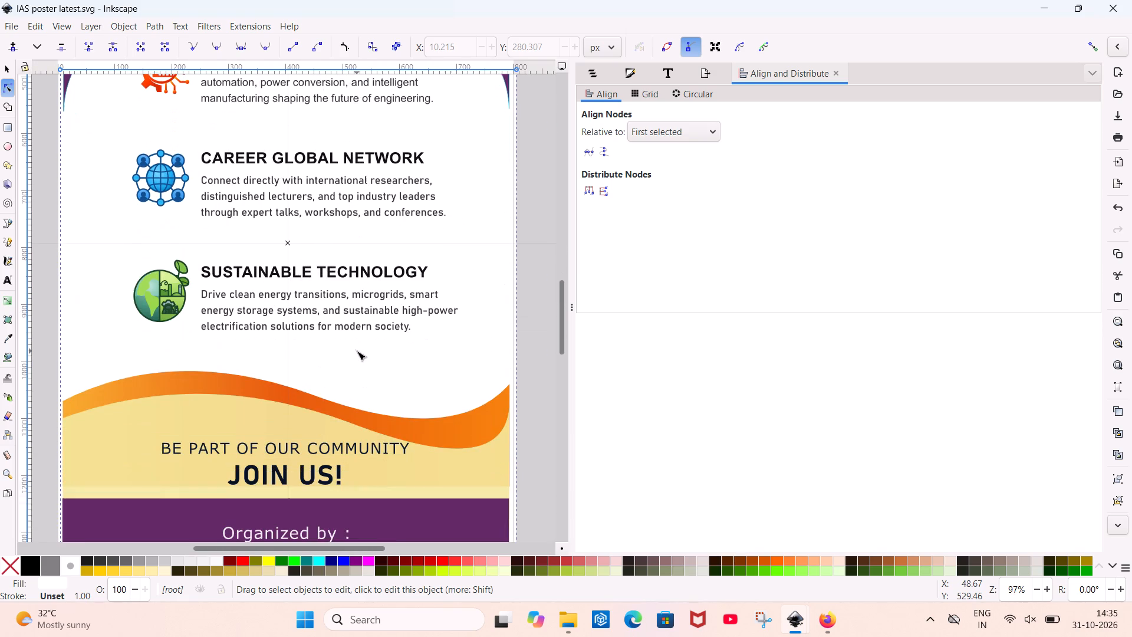
scroll(357, 351, down, 1)
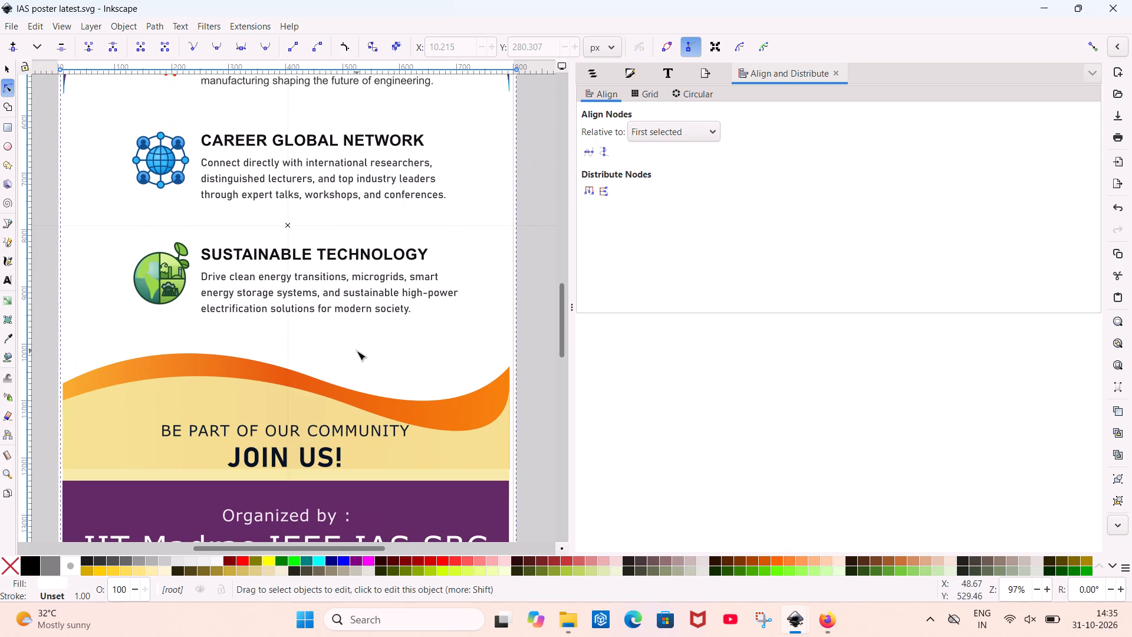
click(545, 266)
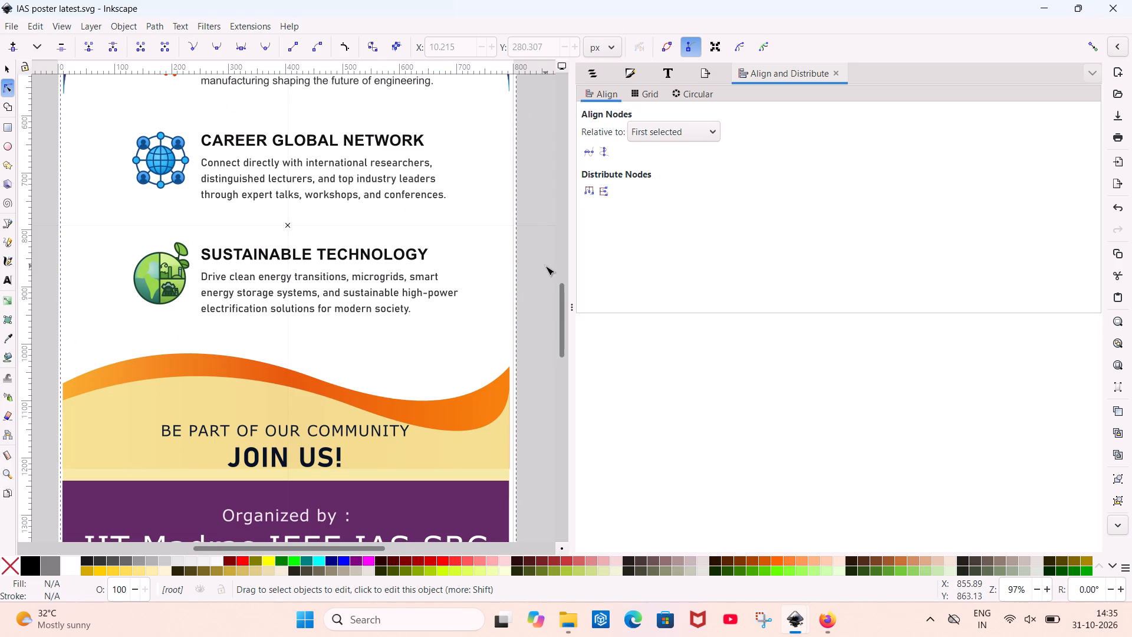
scroll(545, 266, up, 2)
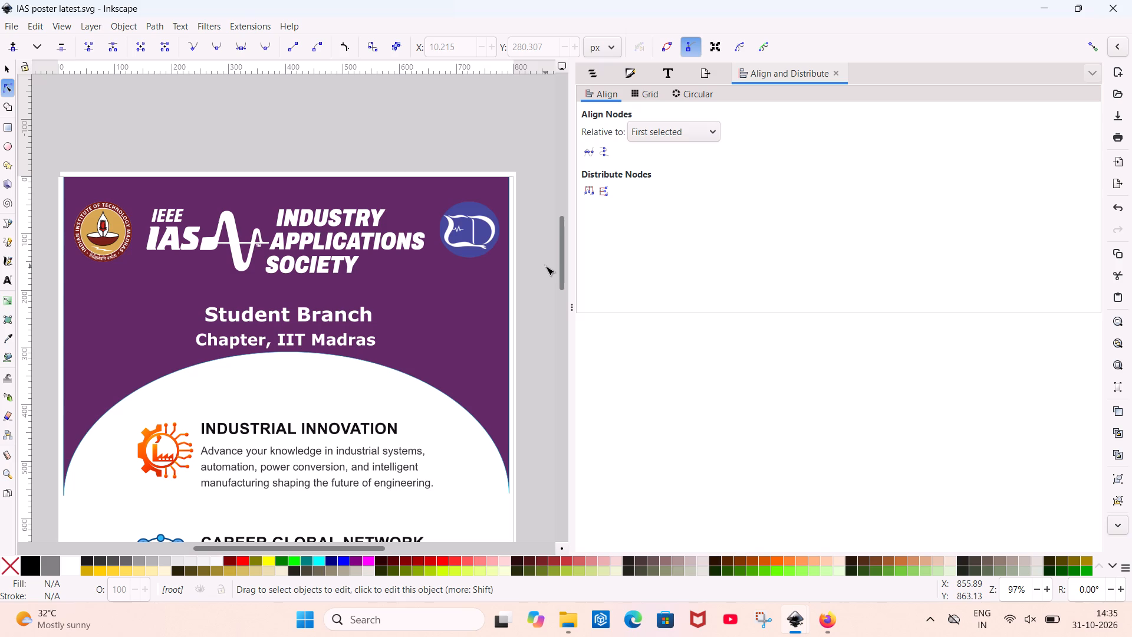
Export the whole document as a JPEG named IAS poster latest.jpg, replacing the existing file.
click(709, 71)
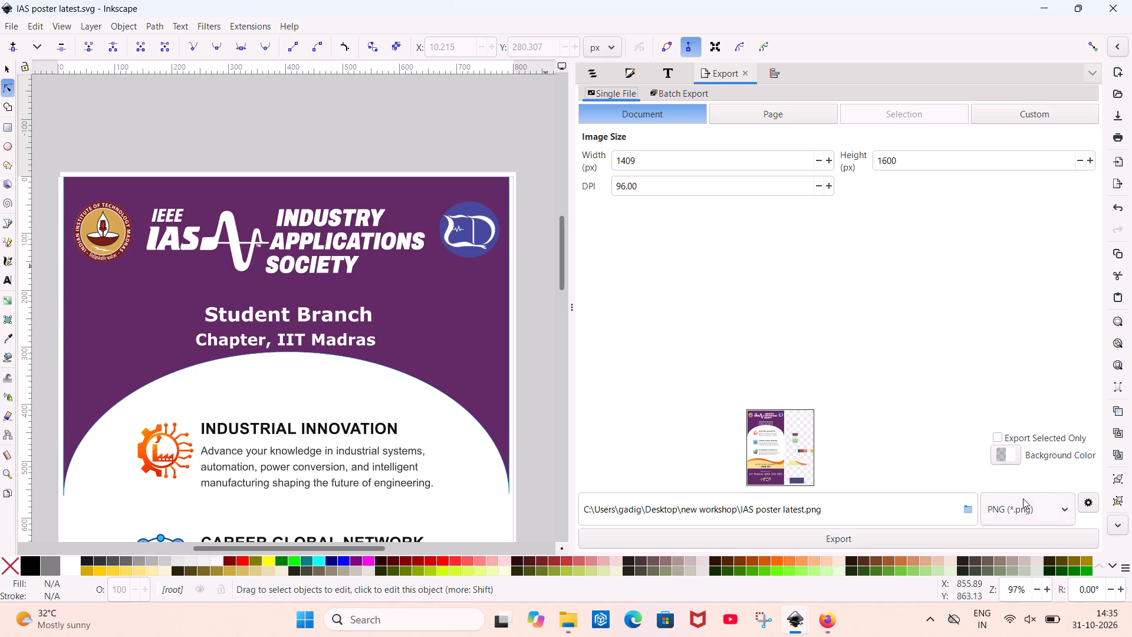
click(1025, 504)
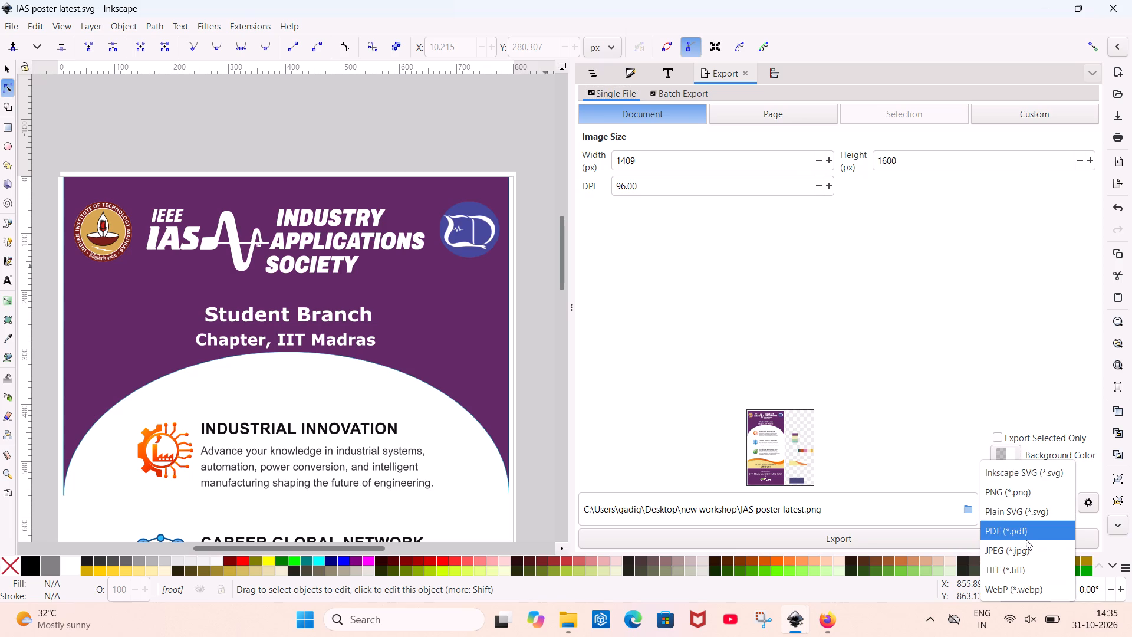
click(1025, 547)
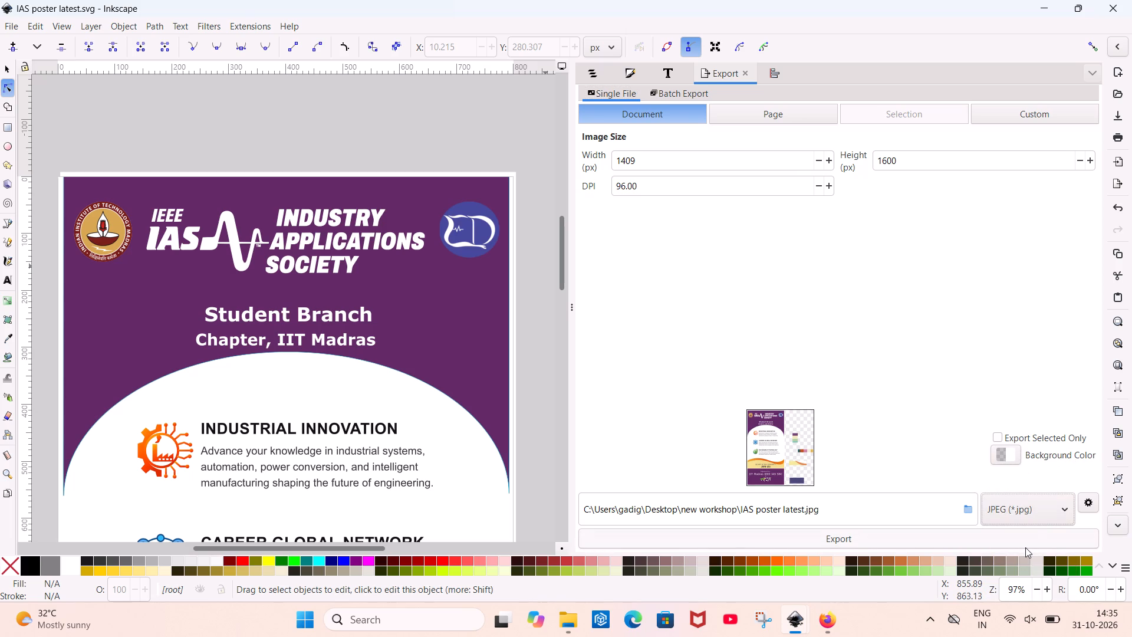
click(957, 541)
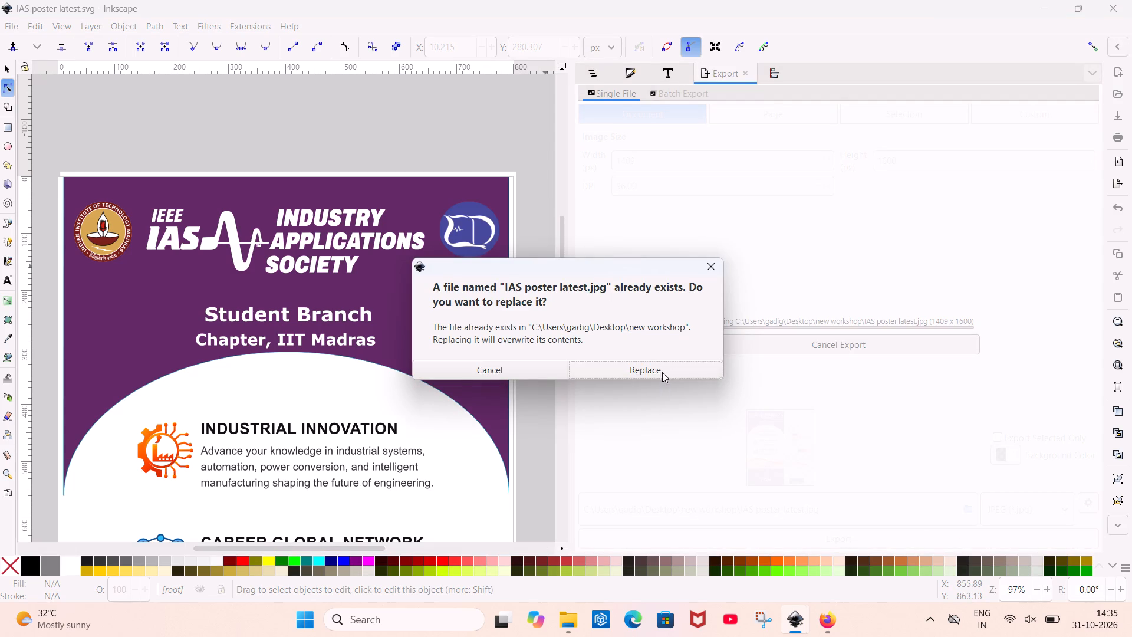
click(663, 371)
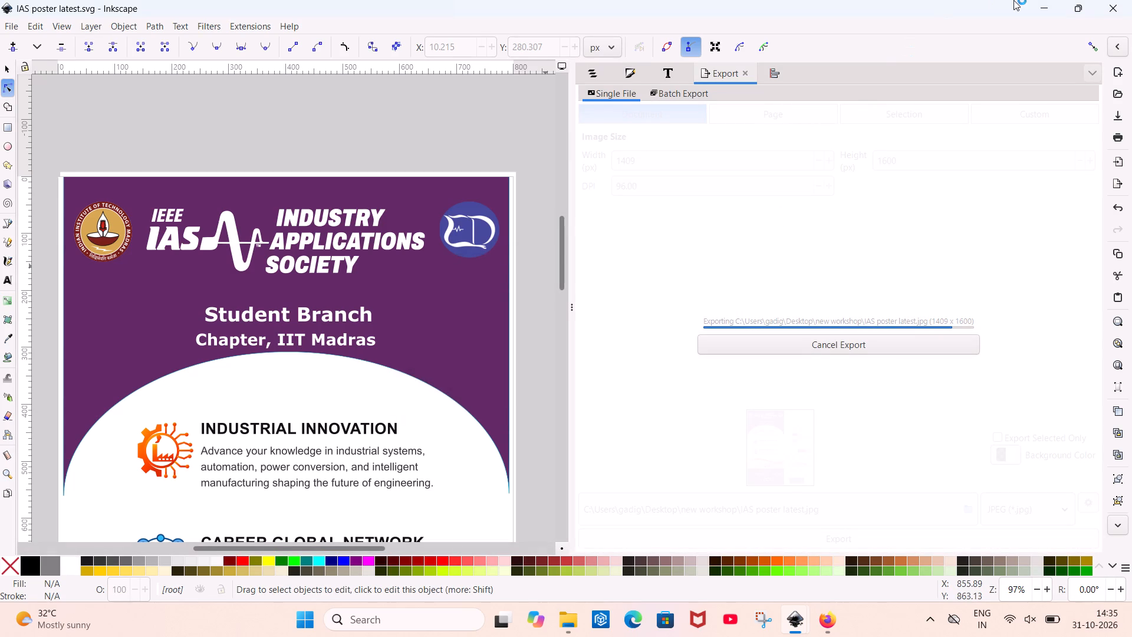
Minimise the drawing windows and open the exported IAS poster latest JPEG from the new workshop folder.
click(1043, 4)
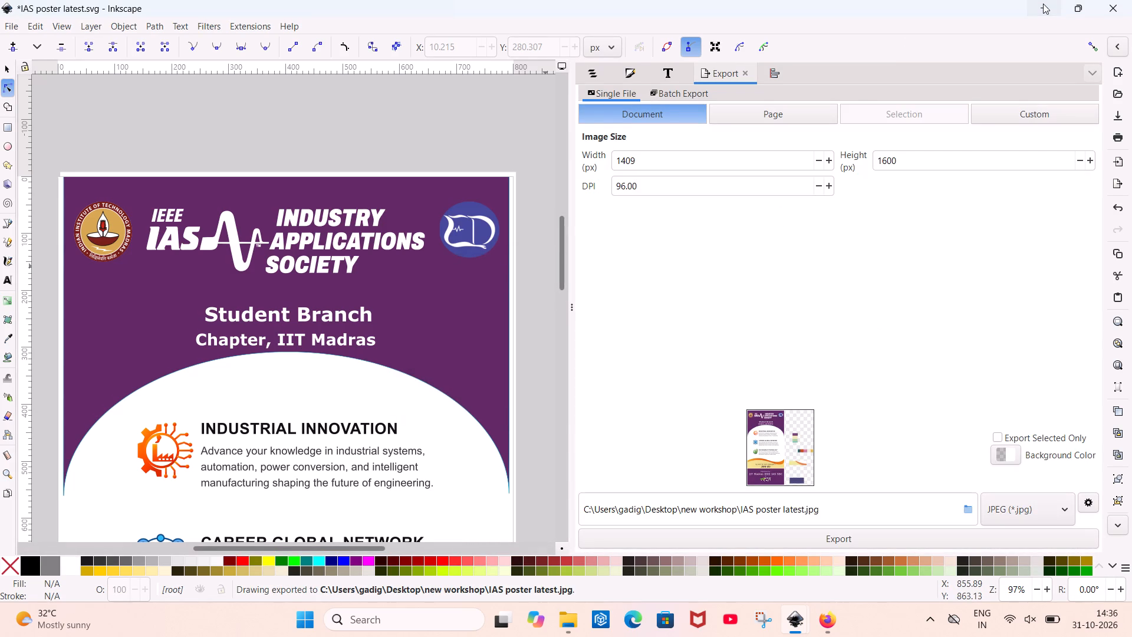
click(1043, 4)
click(1043, 4)
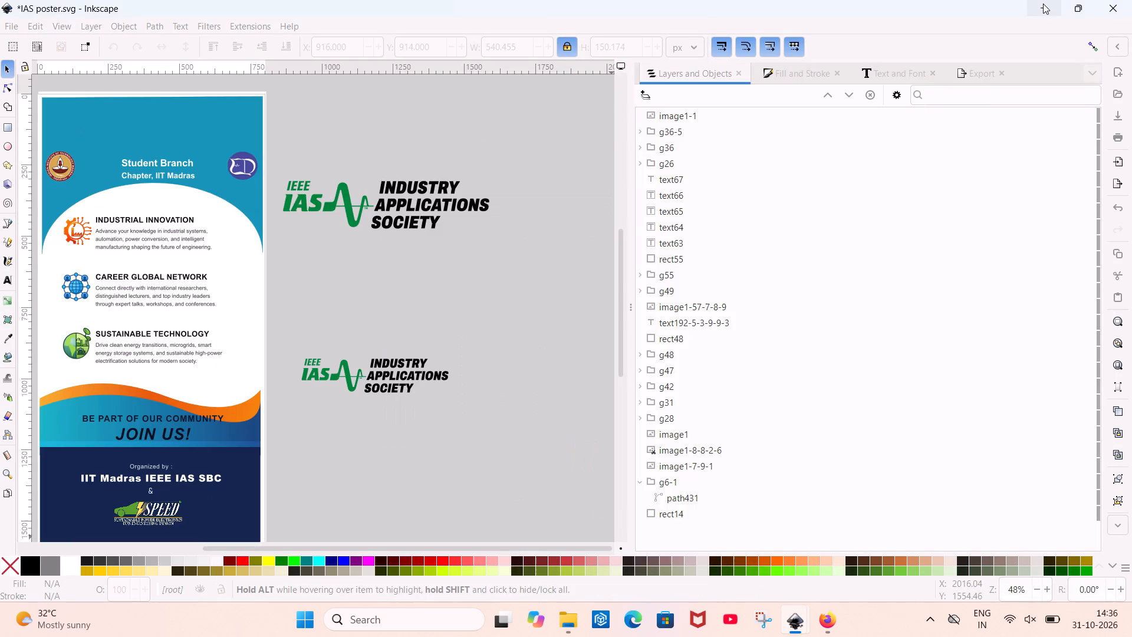
click(1043, 4)
triple_click(1043, 4)
double_click(1043, 4)
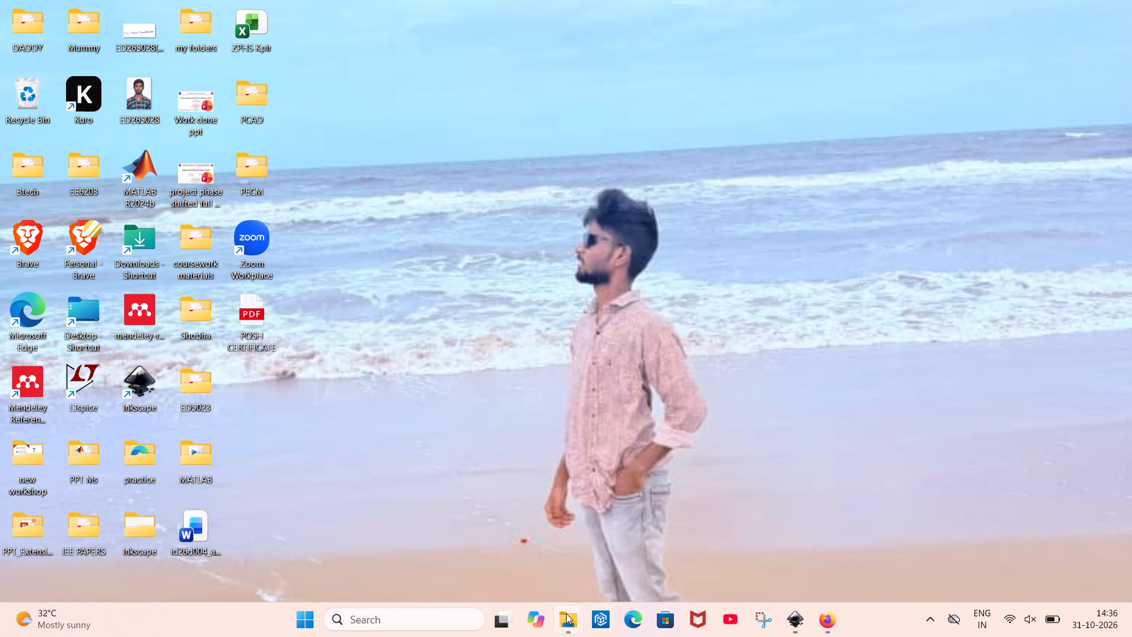
click(566, 613)
click(651, 521)
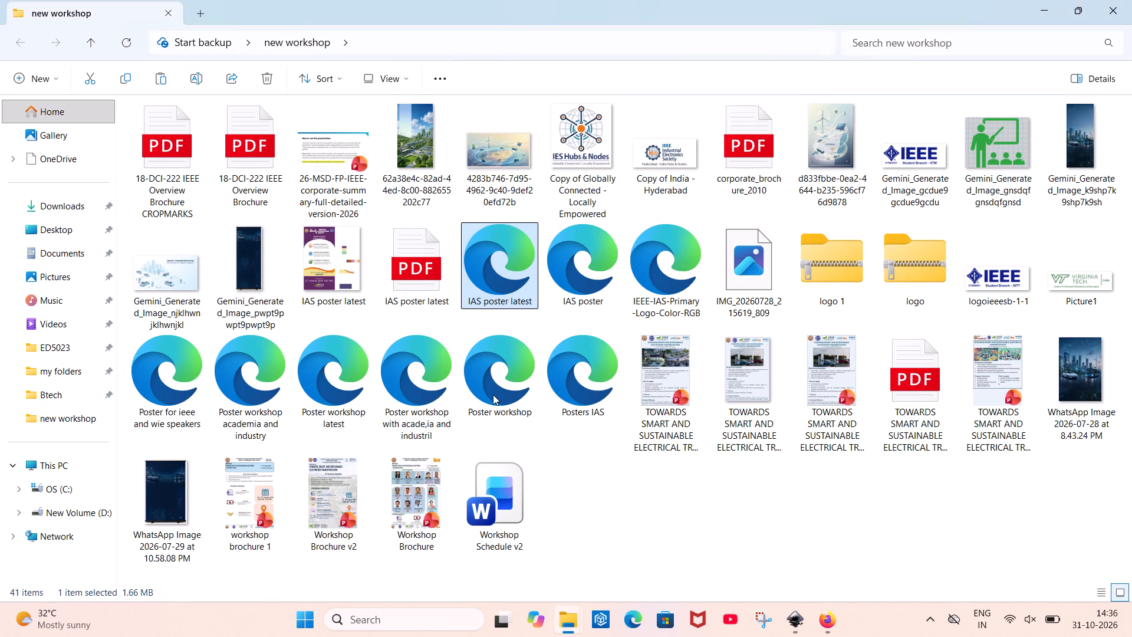
double_click(335, 285)
double_click(335, 285)
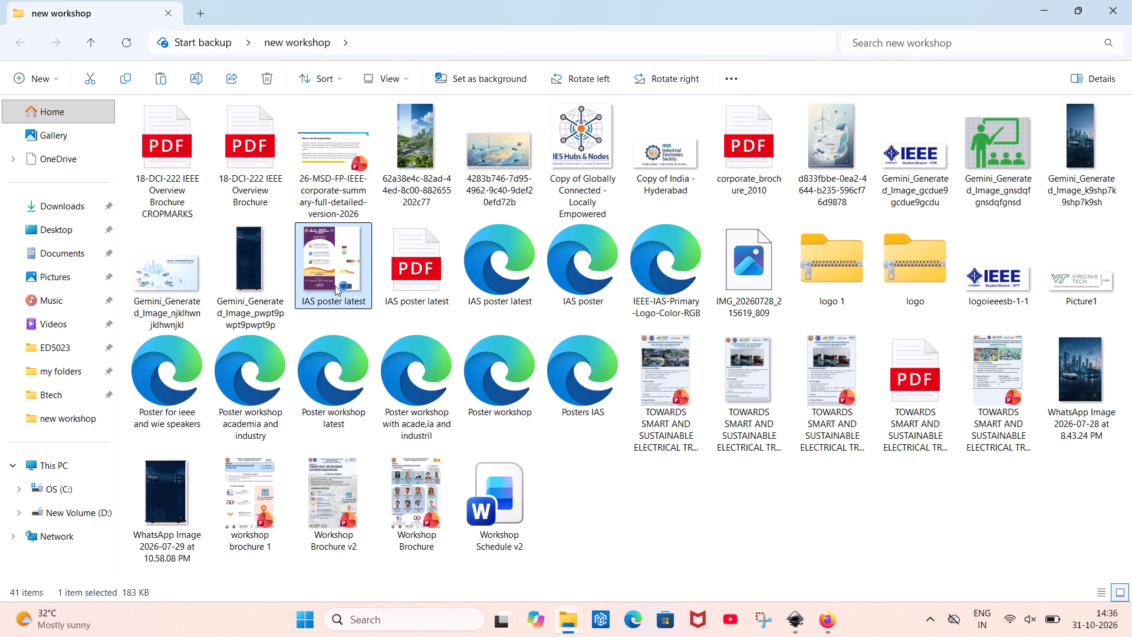
click(325, 254)
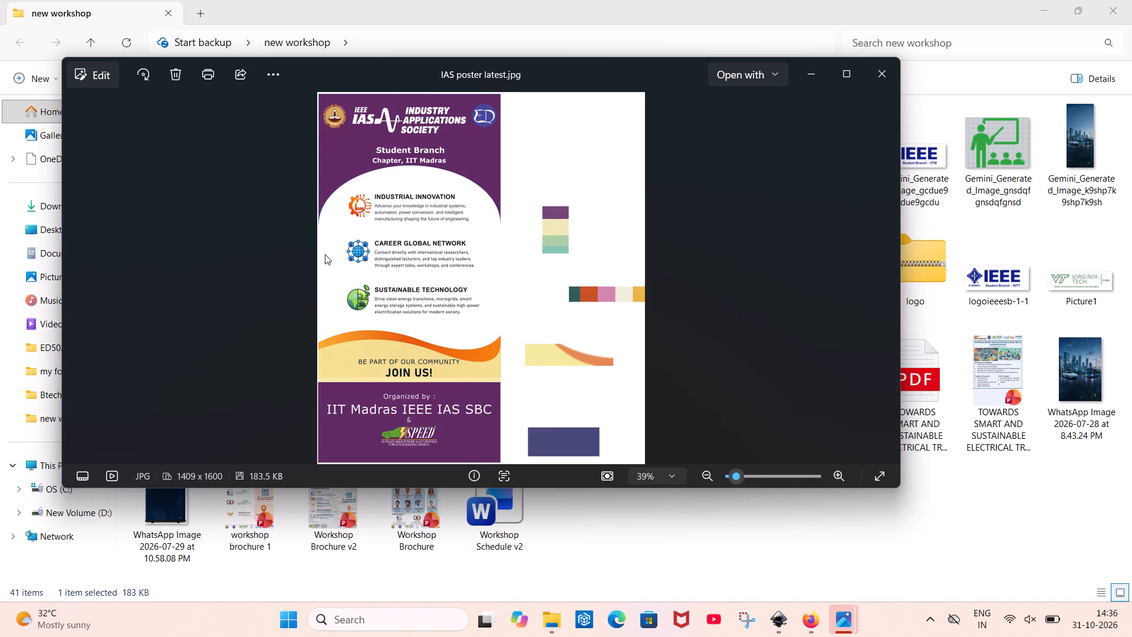
Examine the exported IAS poster latest JPEG up close, checking the purple header, logos, side edges and the poster's overall layout.
scroll(391, 120, up, 3)
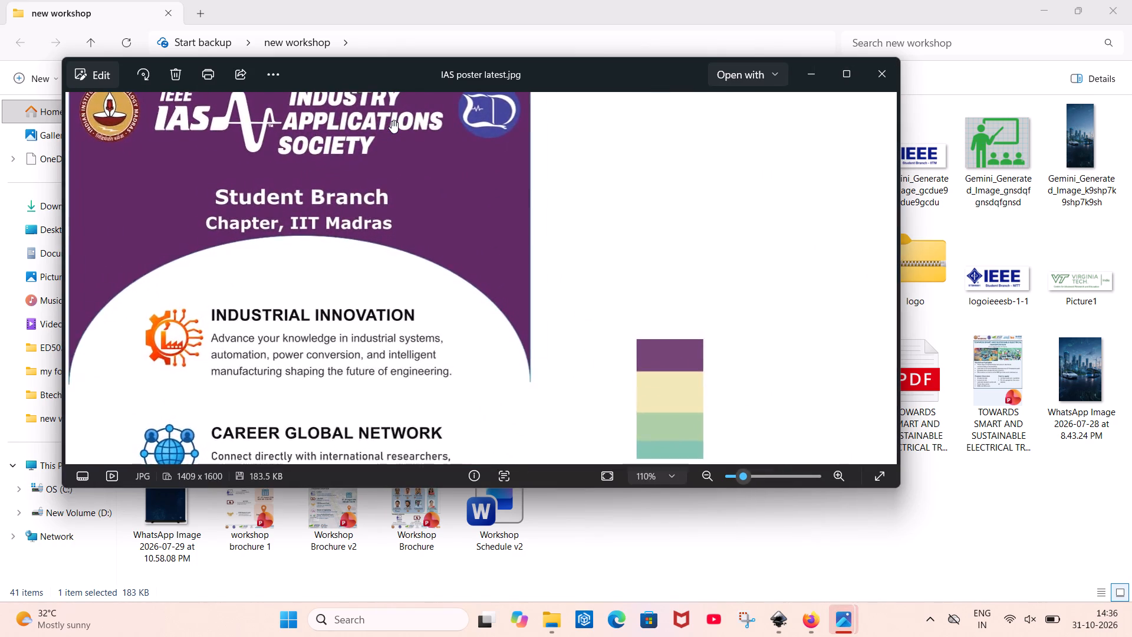
scroll(391, 120, up, 1)
scroll(391, 120, right, 2)
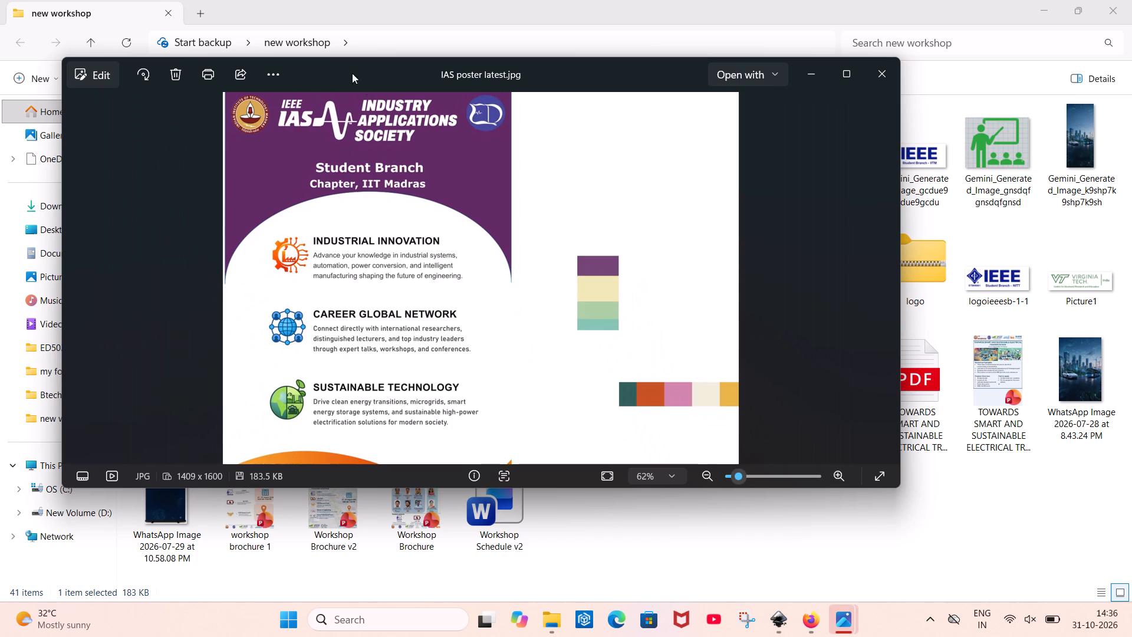
ctrl+scroll(363, 112, up, 3)
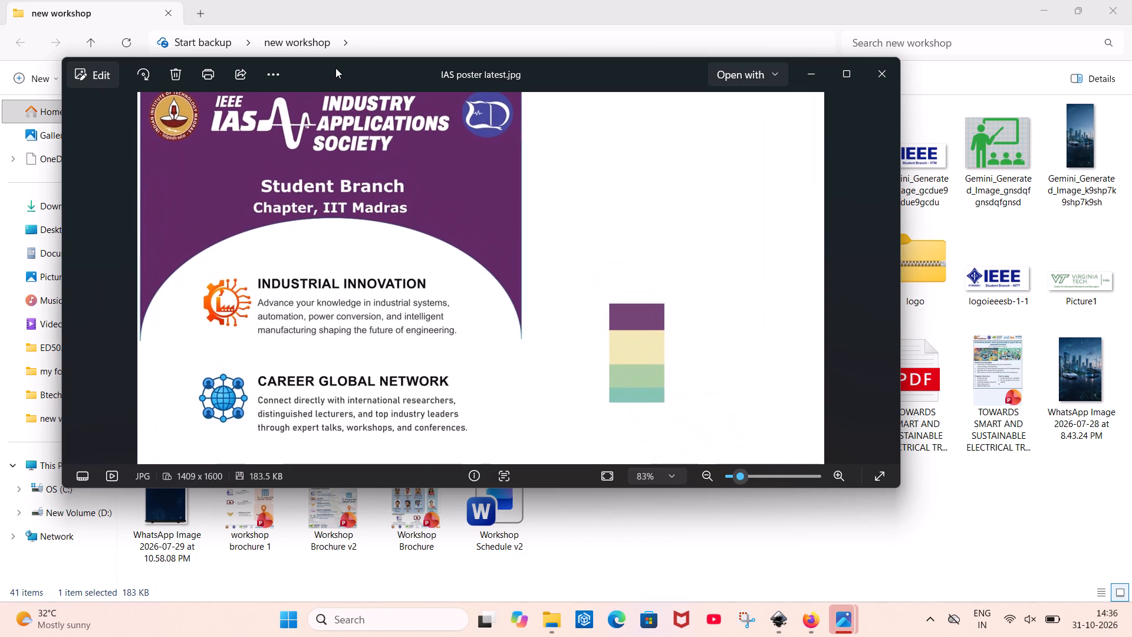
ctrl+scroll(335, 68, up, 2)
ctrl+scroll(335, 68, down, 1)
scroll(335, 68, up, 1)
ctrl+scroll(279, 84, up, 6)
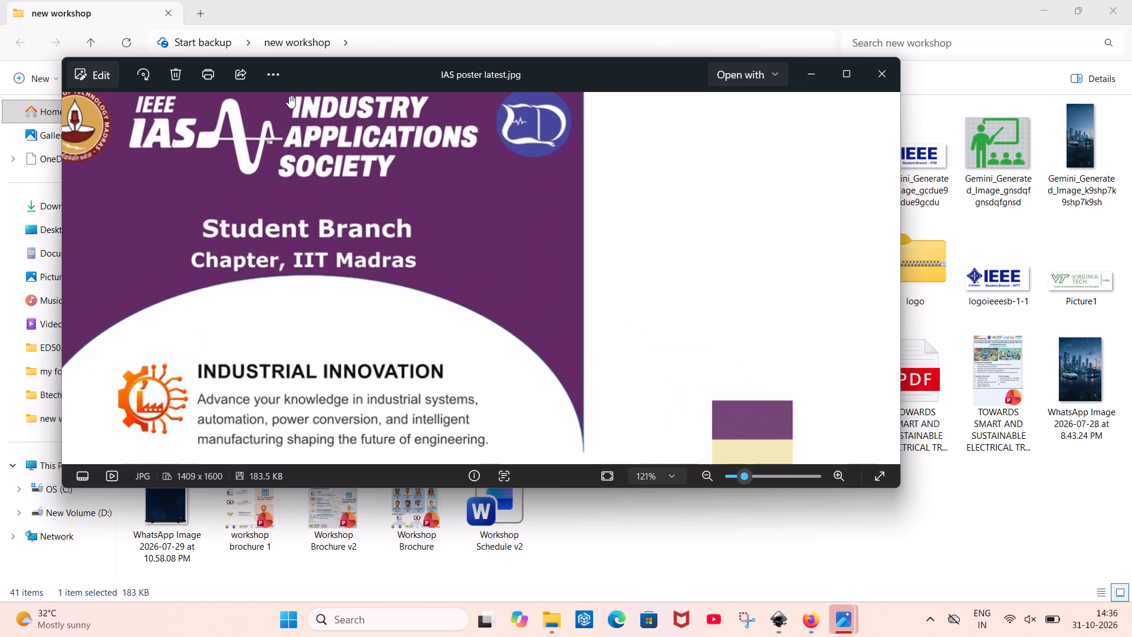
ctrl+scroll(289, 96, up, 2)
scroll(289, 96, right, 1)
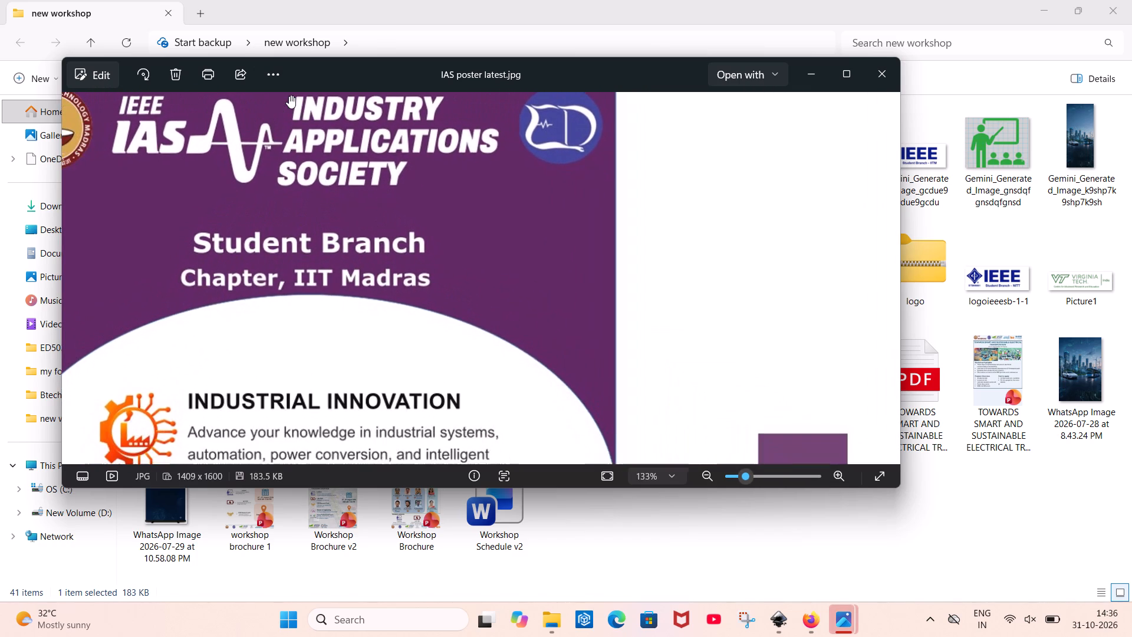
scroll(289, 96, right, 2)
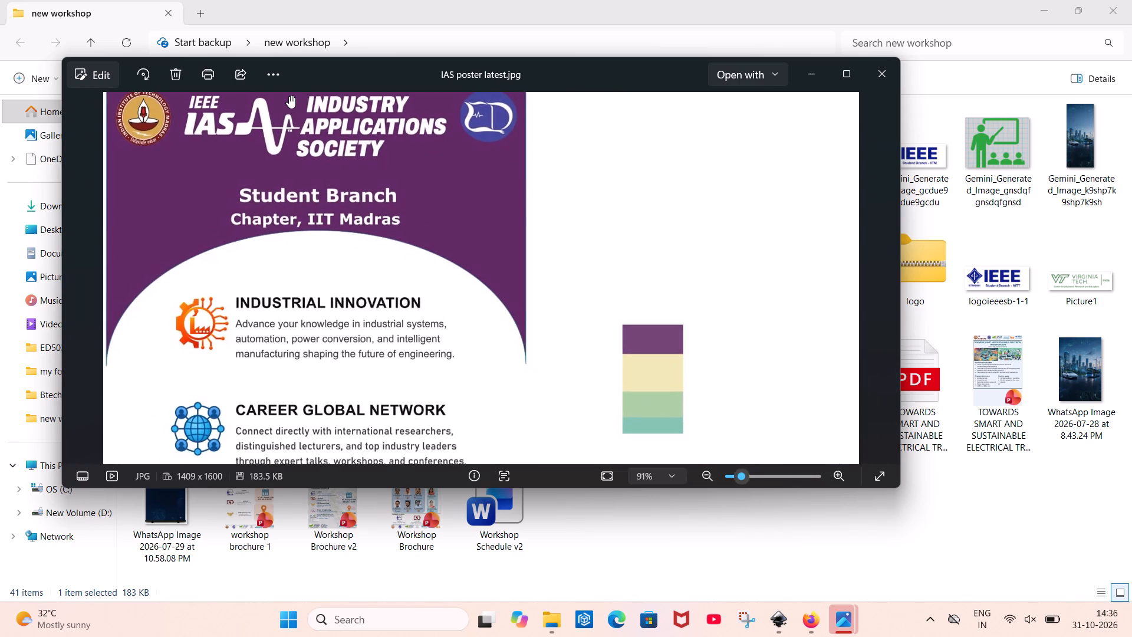
scroll(289, 96, right, 1)
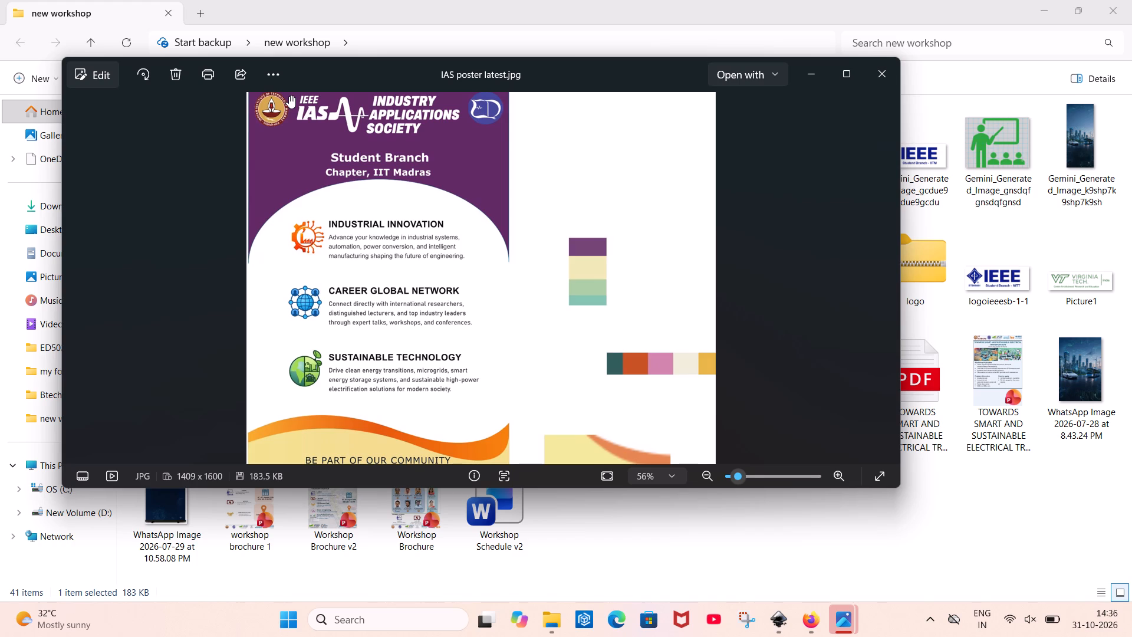
scroll(289, 96, down, 2)
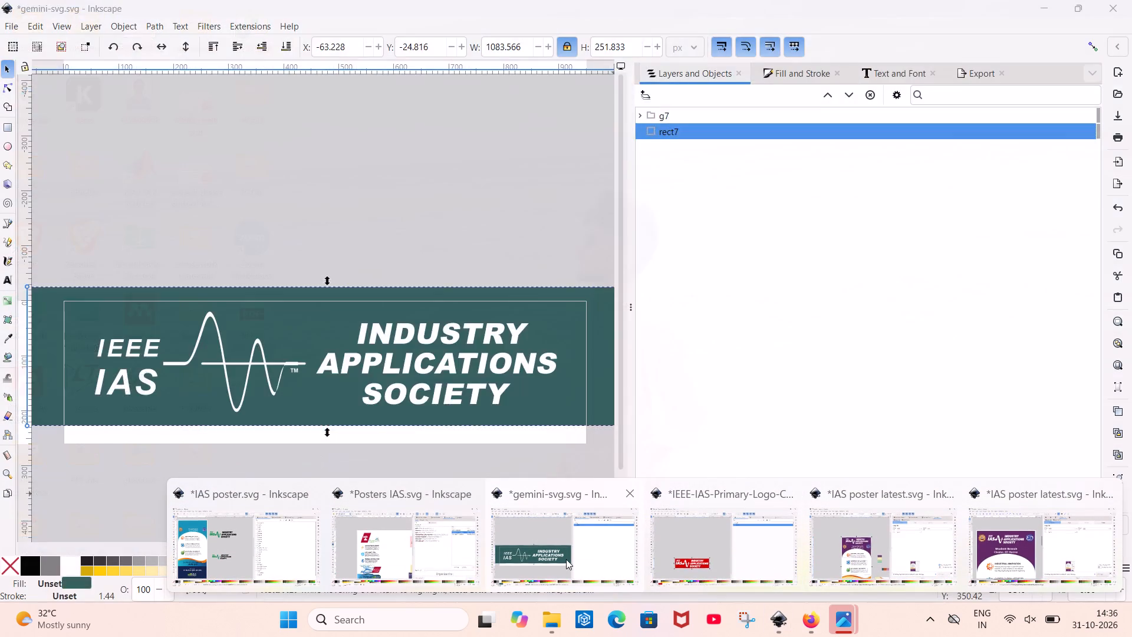
Switch to the Posters IAS drawing in Inkscape and look over its posters from the PELS design to the Industrial Electronics Society one.
click(440, 531)
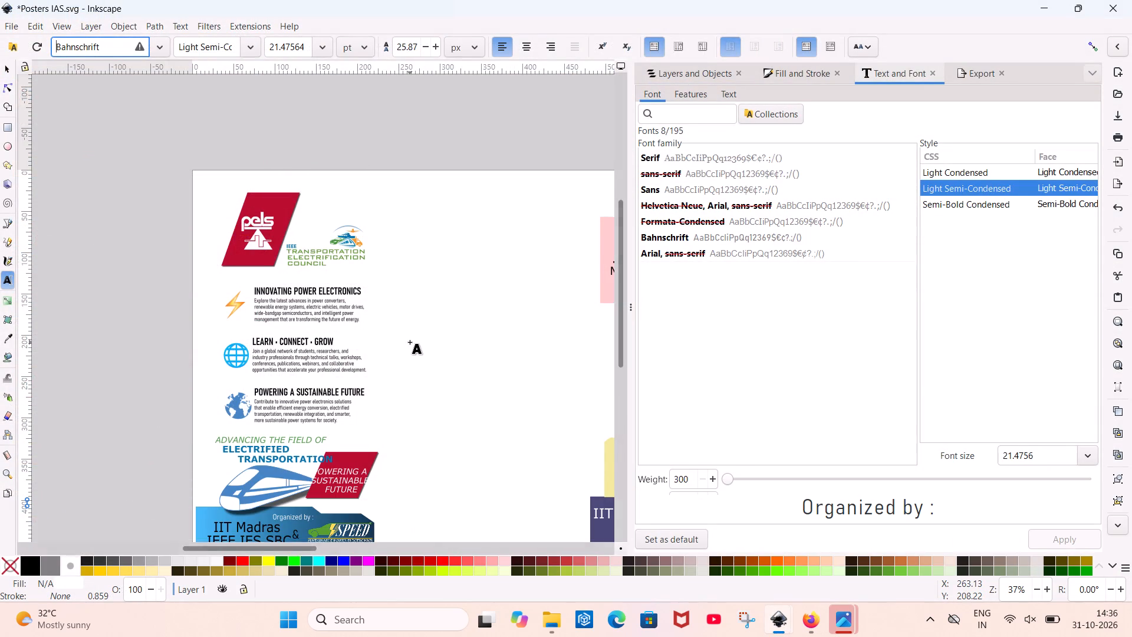
scroll(410, 342, left, 2)
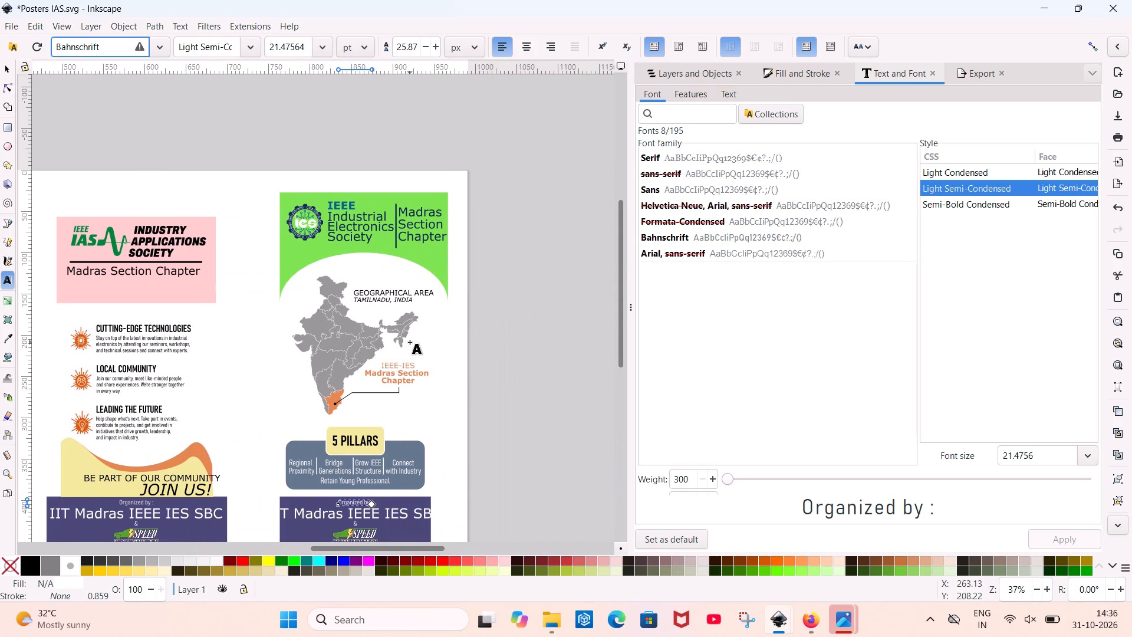
scroll(410, 342, right, 2)
scroll(410, 342, left, 1)
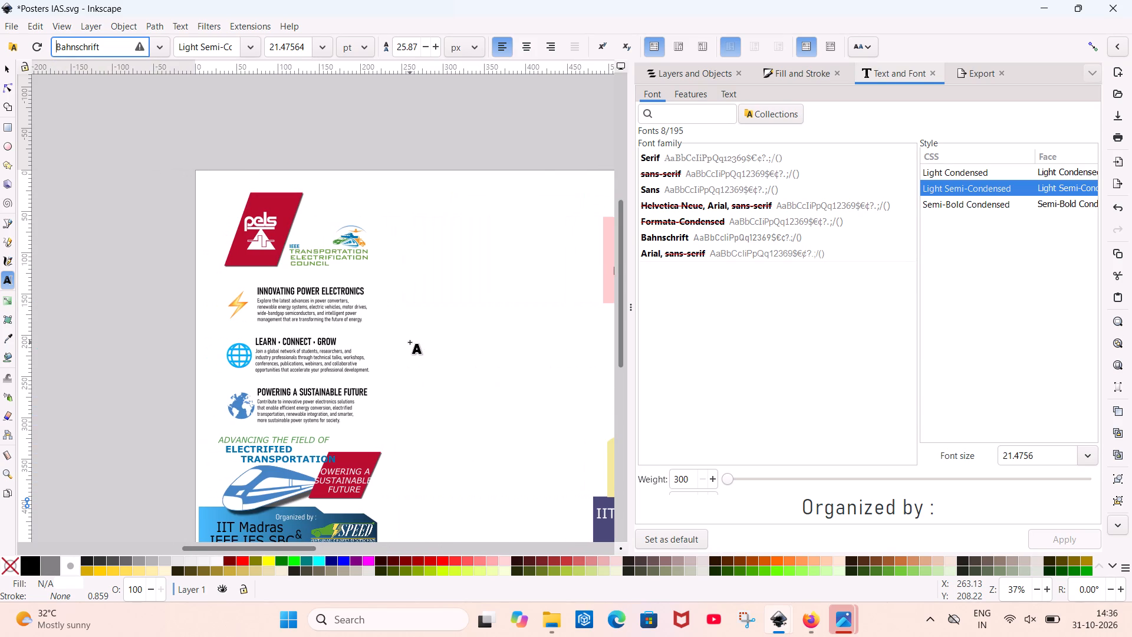
scroll(410, 342, left, 1)
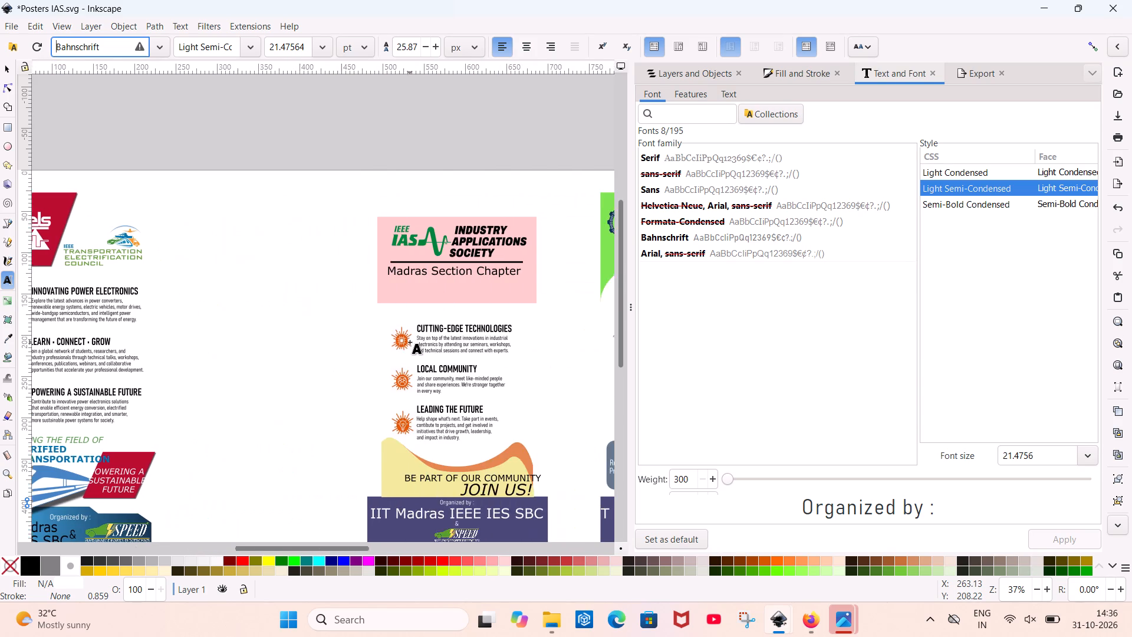
scroll(410, 342, left, 1)
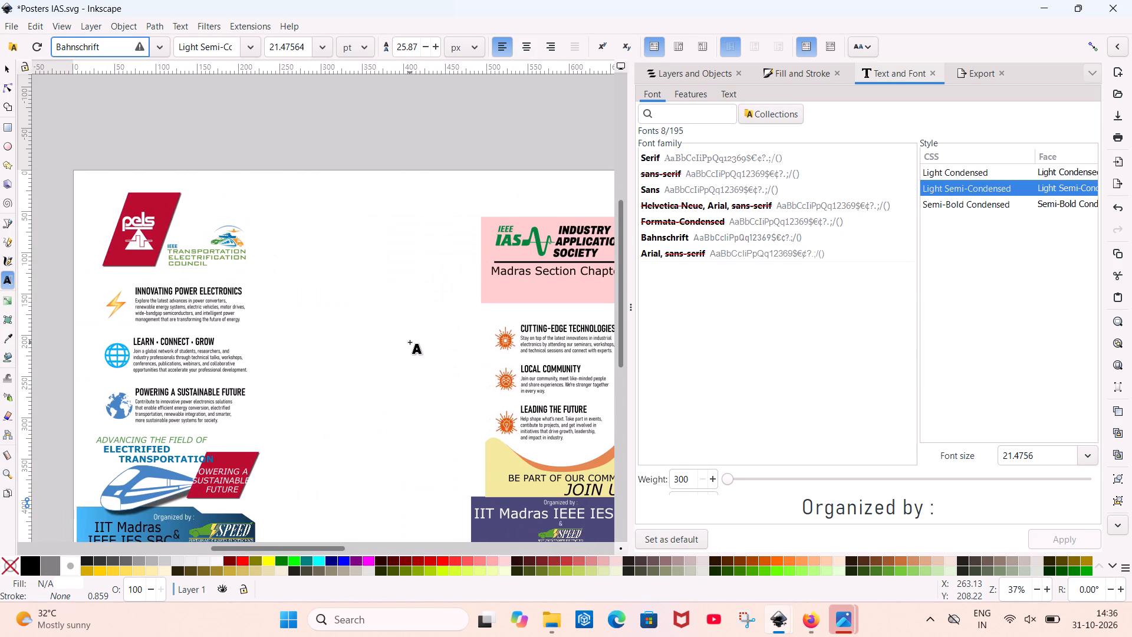
scroll(410, 342, left, 1)
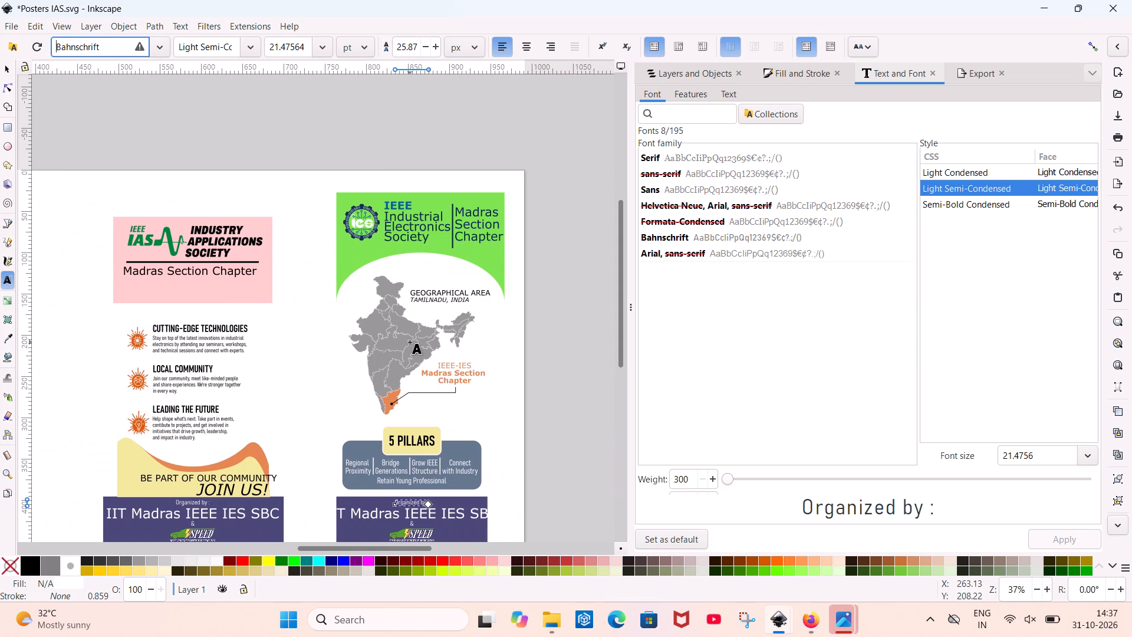
scroll(410, 342, down, 2)
scroll(410, 342, left, 1)
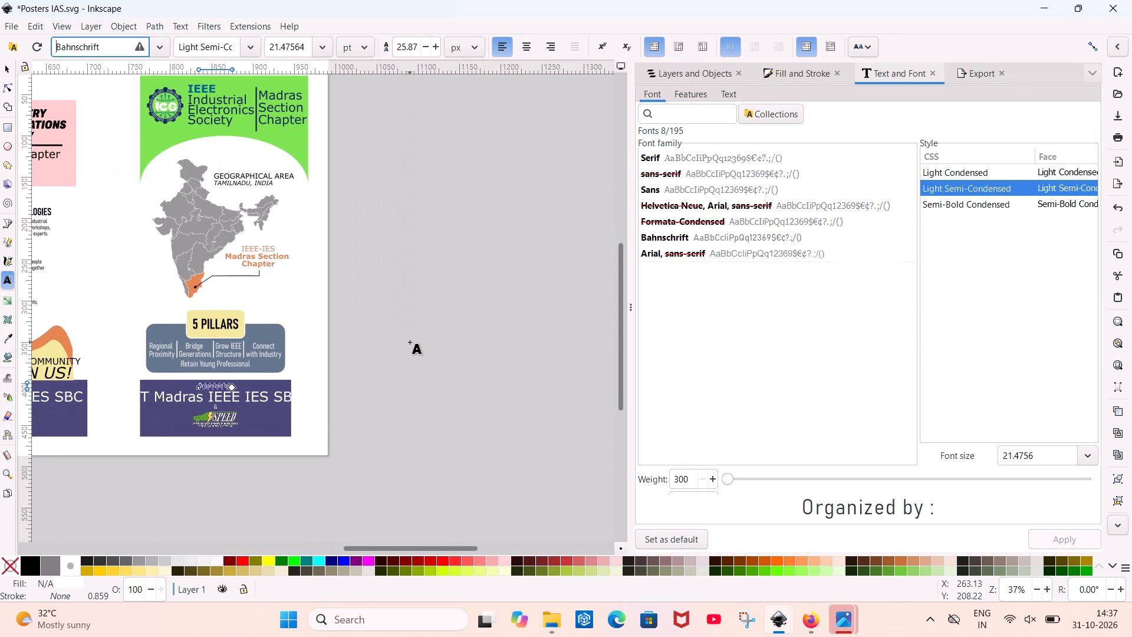
scroll(410, 342, left, 1)
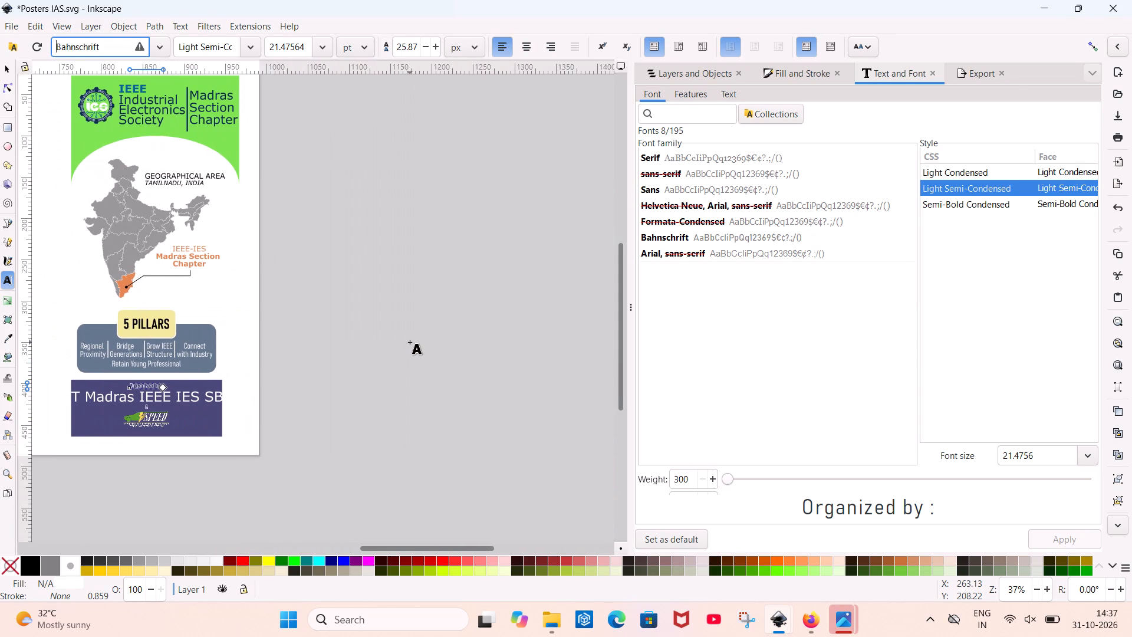
scroll(410, 342, right, 2)
Undo the last five changes in the Posters IAS drawing.
key(ctrl+z)
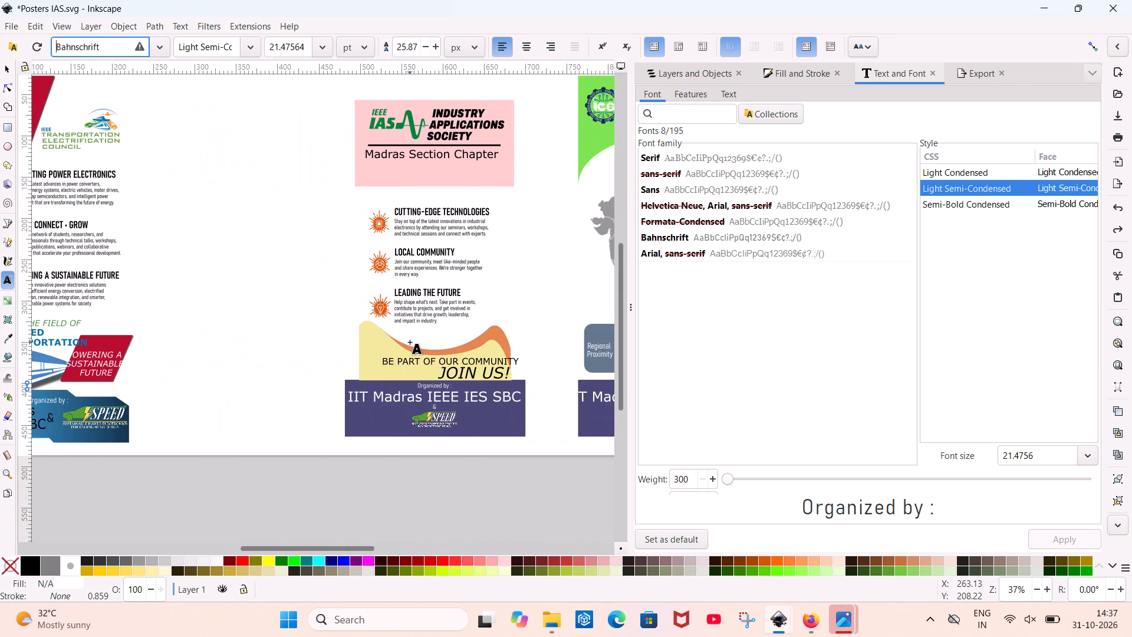
key(ctrl+z)
key(ctrl+z)
key(ctrl+z)
key(ctrl+z)
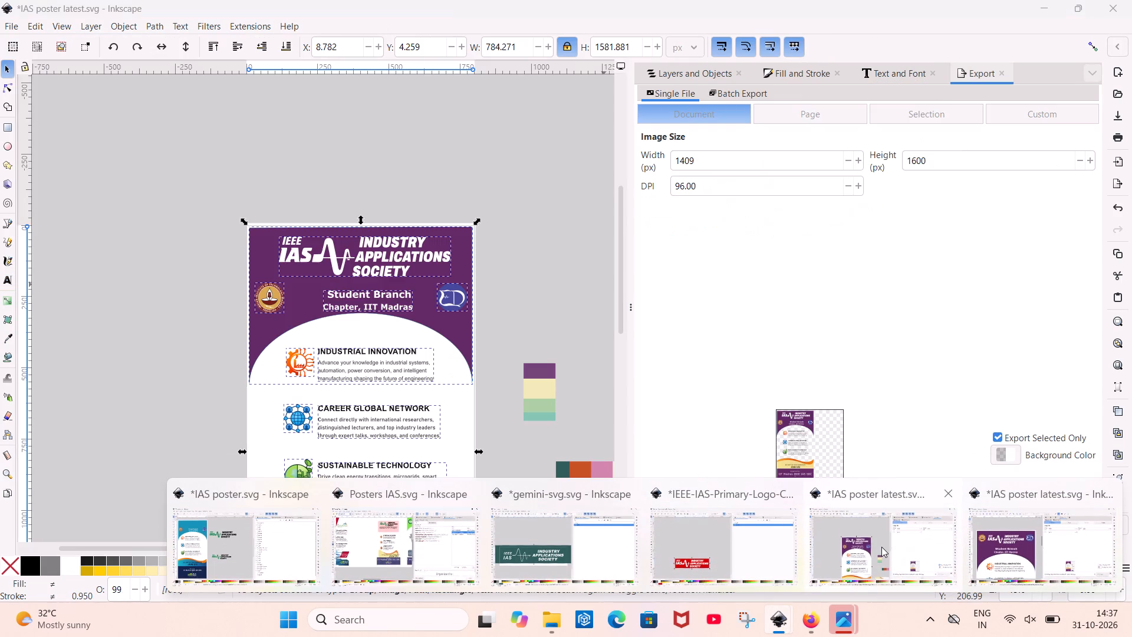
Save the IAS poster latest version with logos beside the Student Branch text as IAS poster latest11, an Inkscape SVG in new workshop.
click(881, 547)
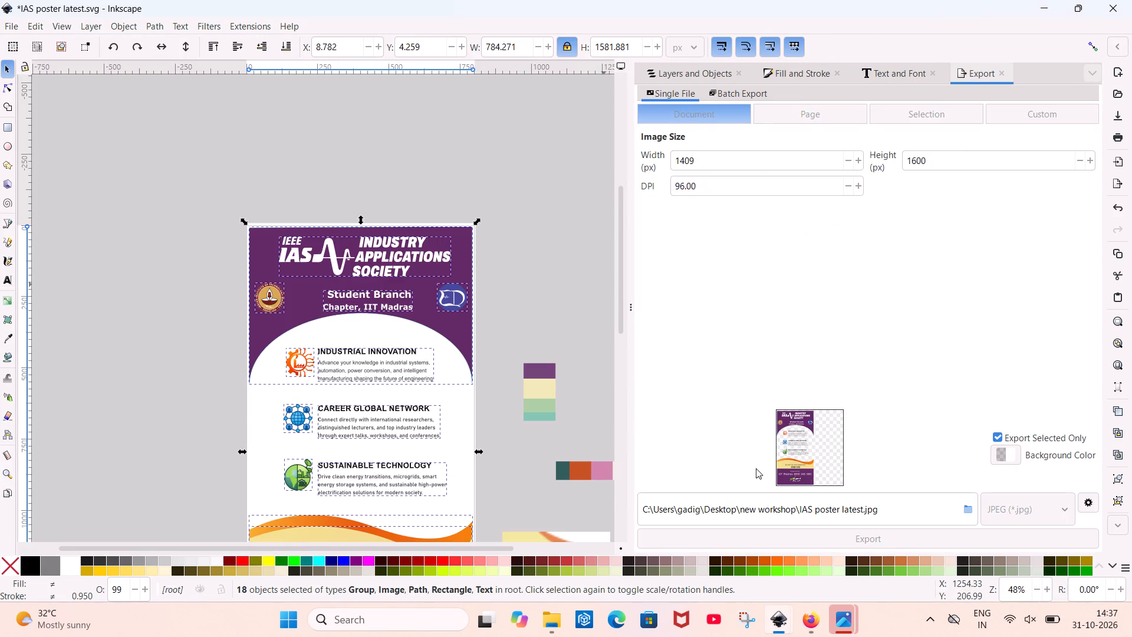
click(526, 192)
scroll(526, 192, down, 1)
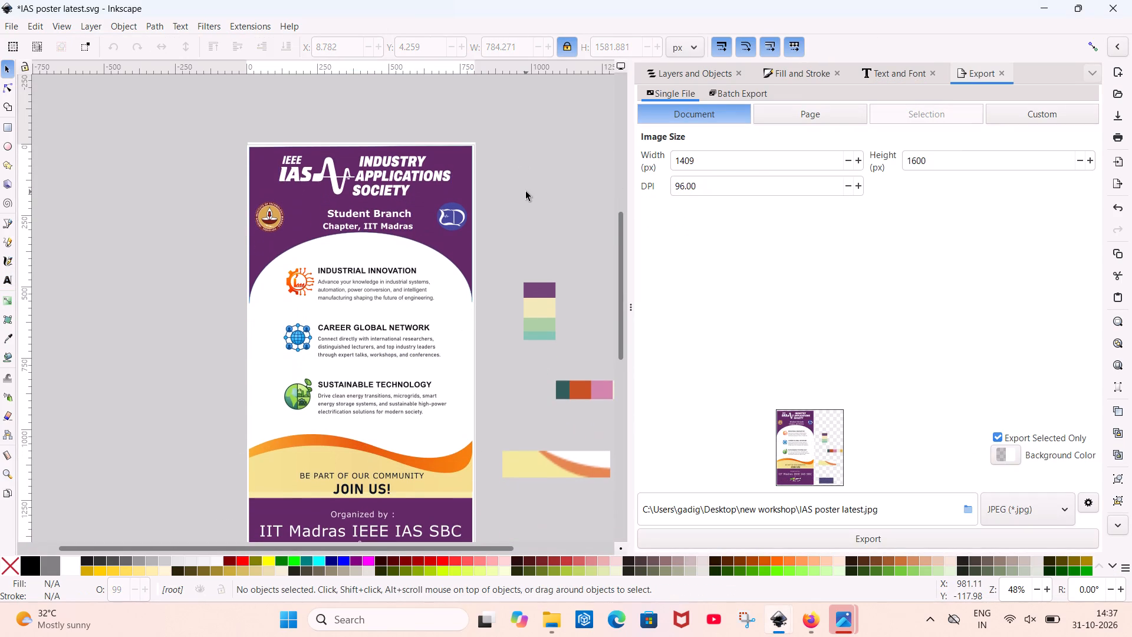
scroll(526, 192, down, 1)
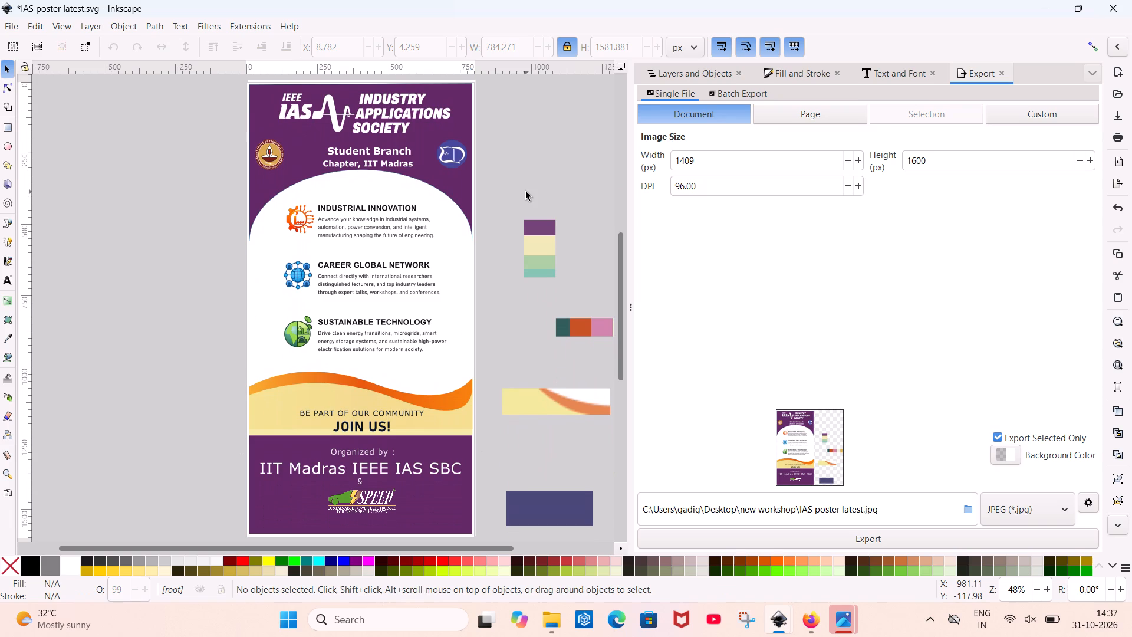
click(7, 23)
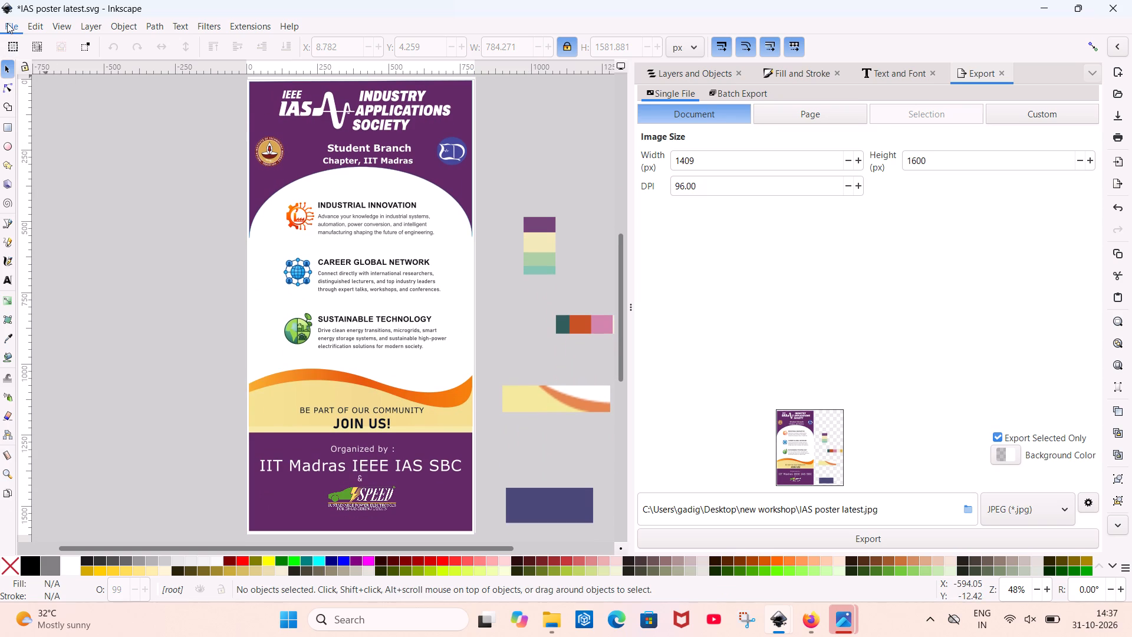
click(114, 125)
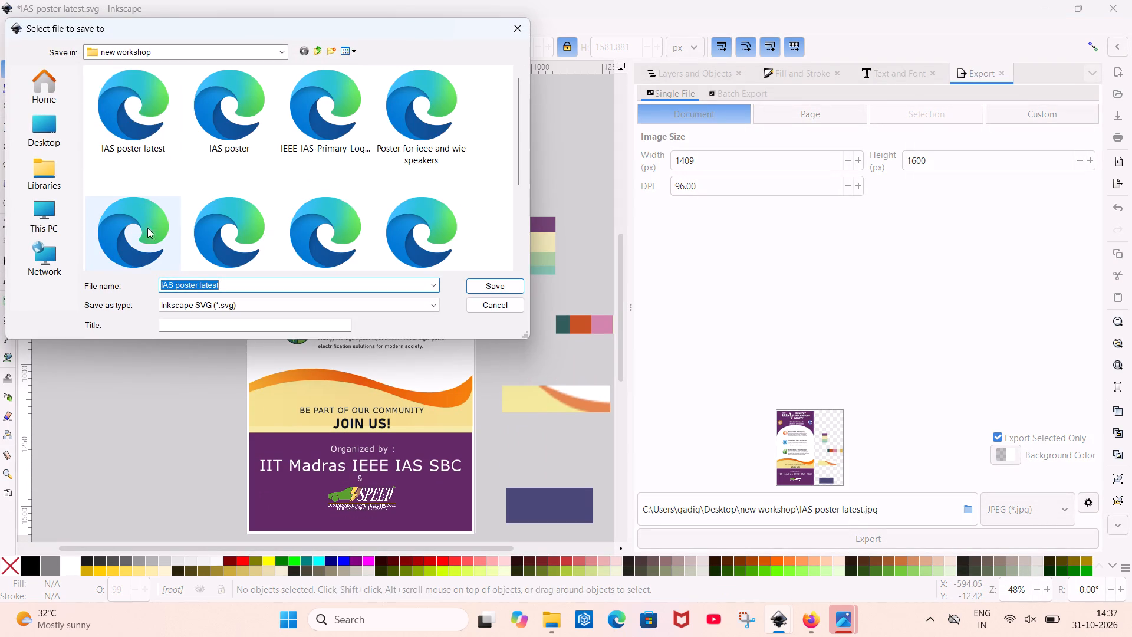
click(247, 287)
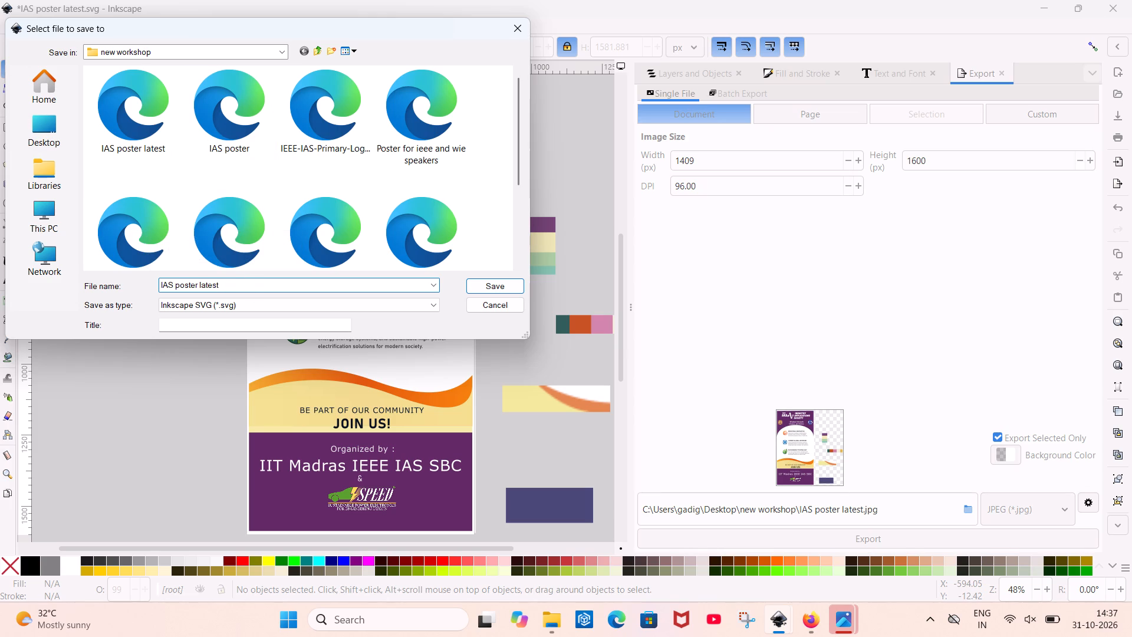
key(1)
key(1)
click(484, 291)
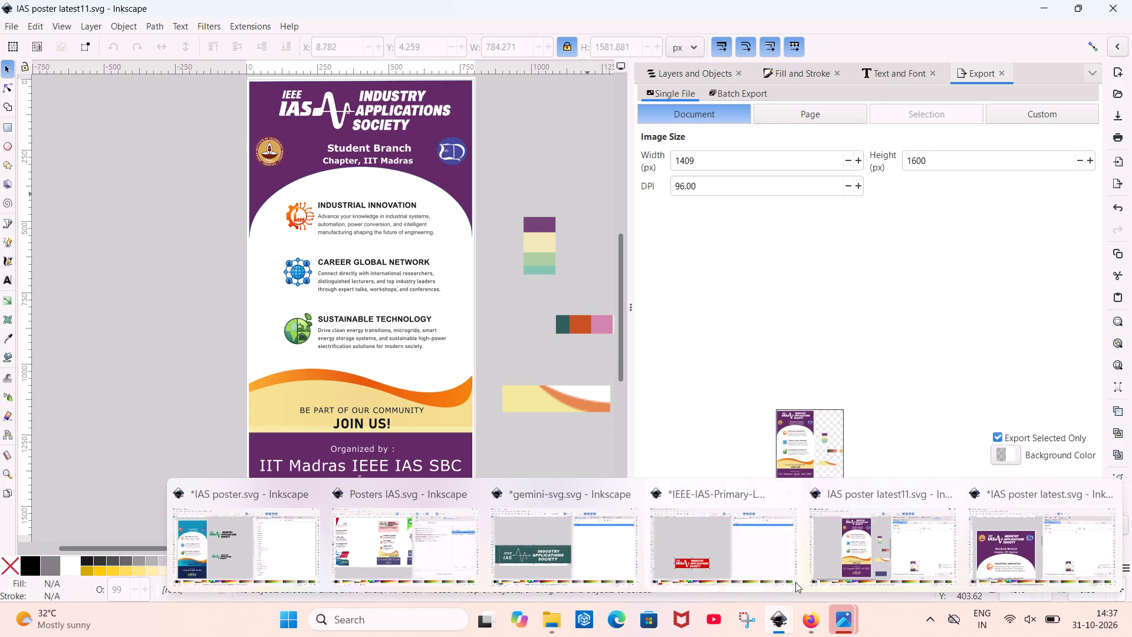
Switch to the other IAS poster latest drawing, which has the two round logos beside the Industry Applications Society title.
click(988, 531)
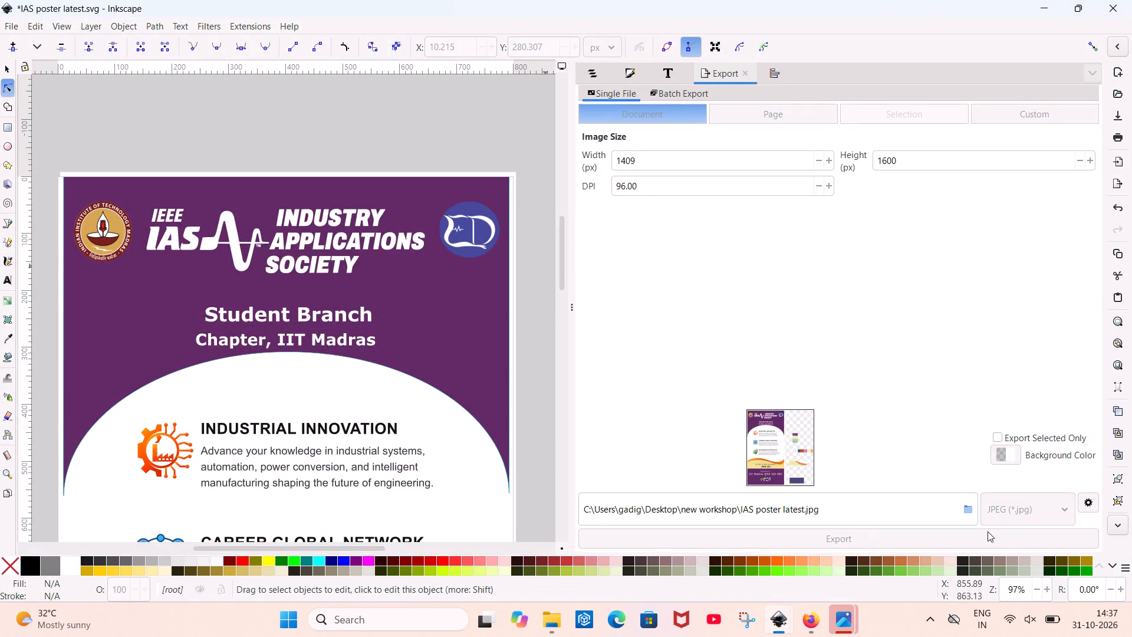
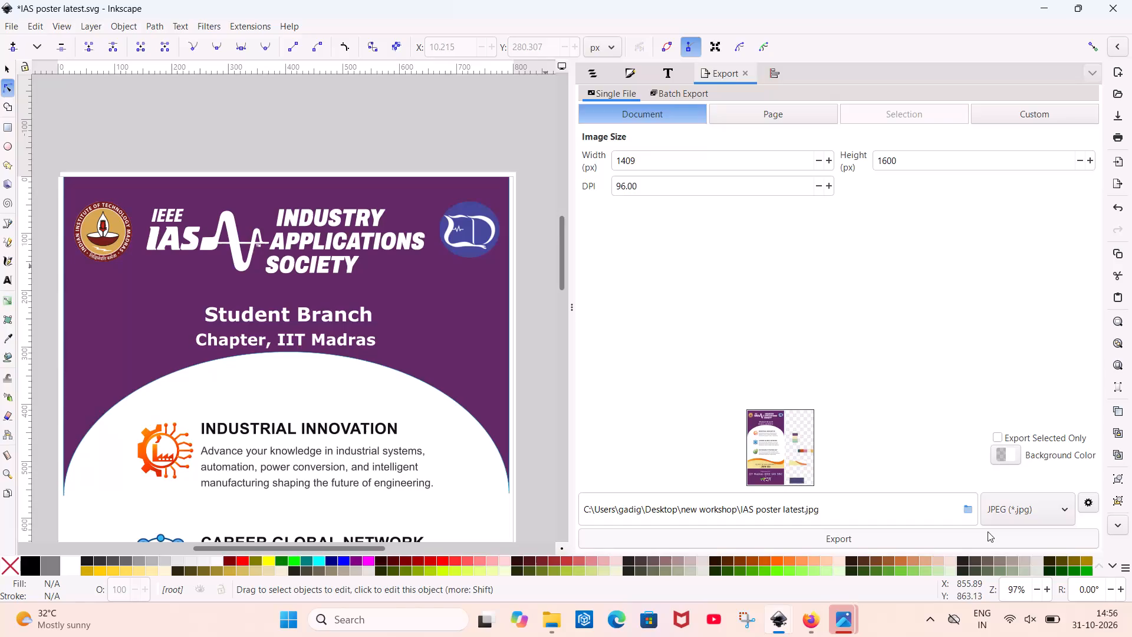
Save the IAS poster latest drawing with the round logos beside the Industry Applications Society title under its existing name.
key(ctrl+s)
key(ctrl+s)
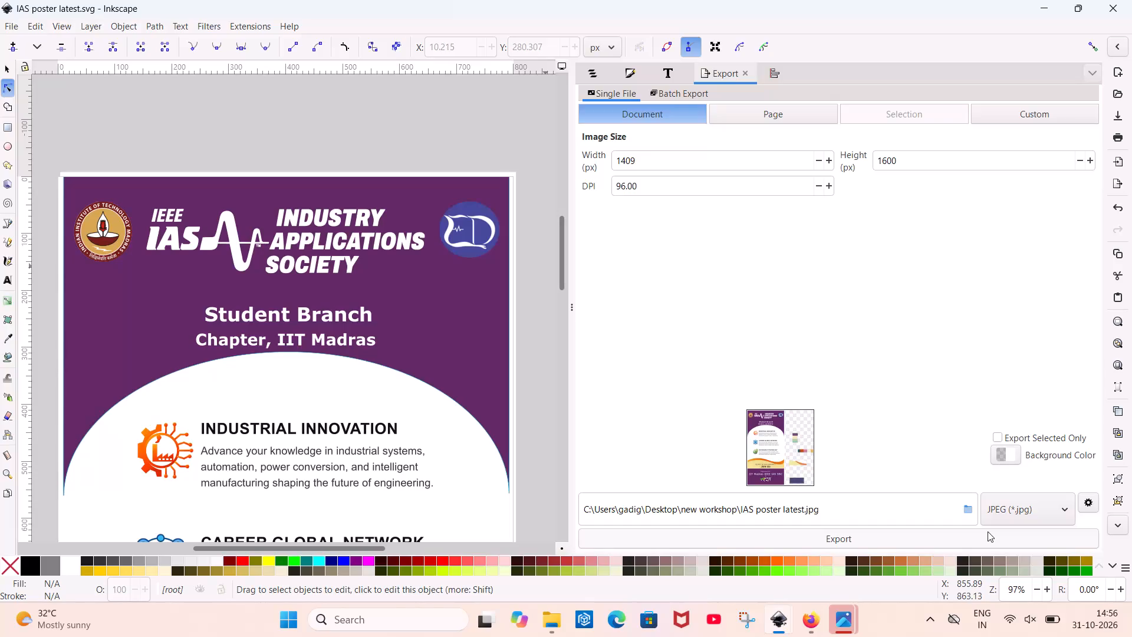